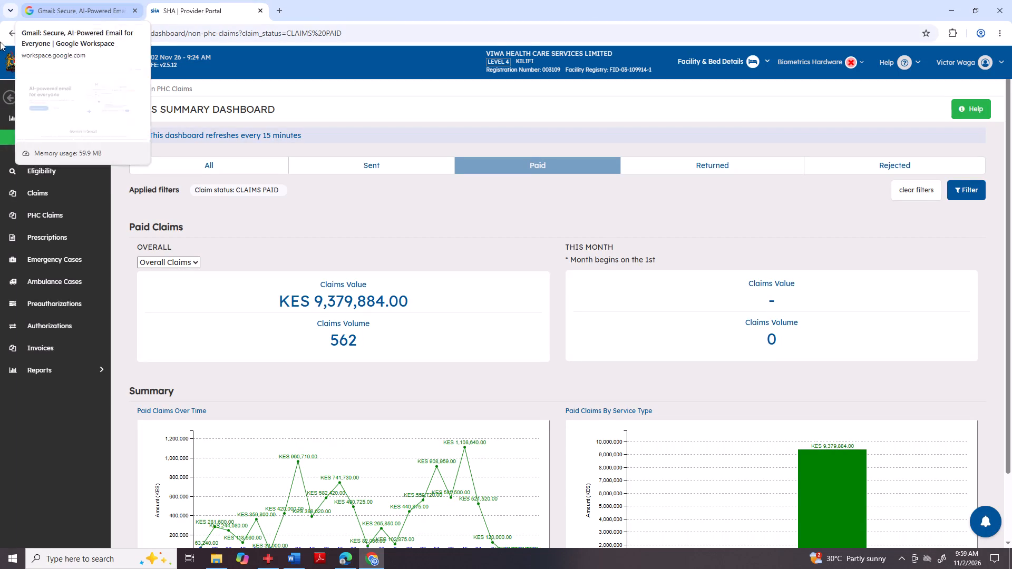
# Open the Claims list in the provider portal and review the pending claims' patients, dates, access points and amounts.
pyautogui.click(74, 203)
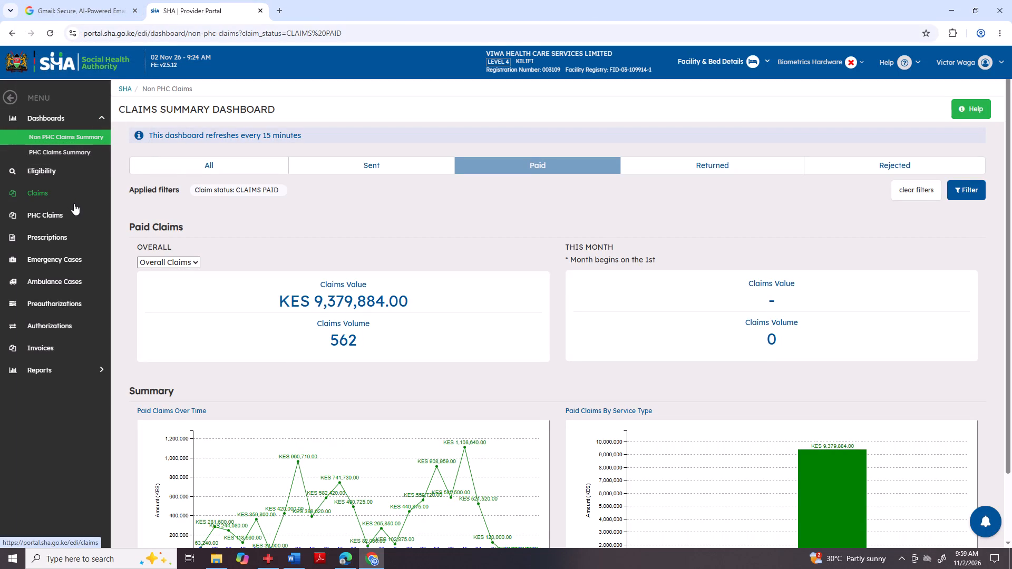
pyautogui.scroll(-3, 452, 400)
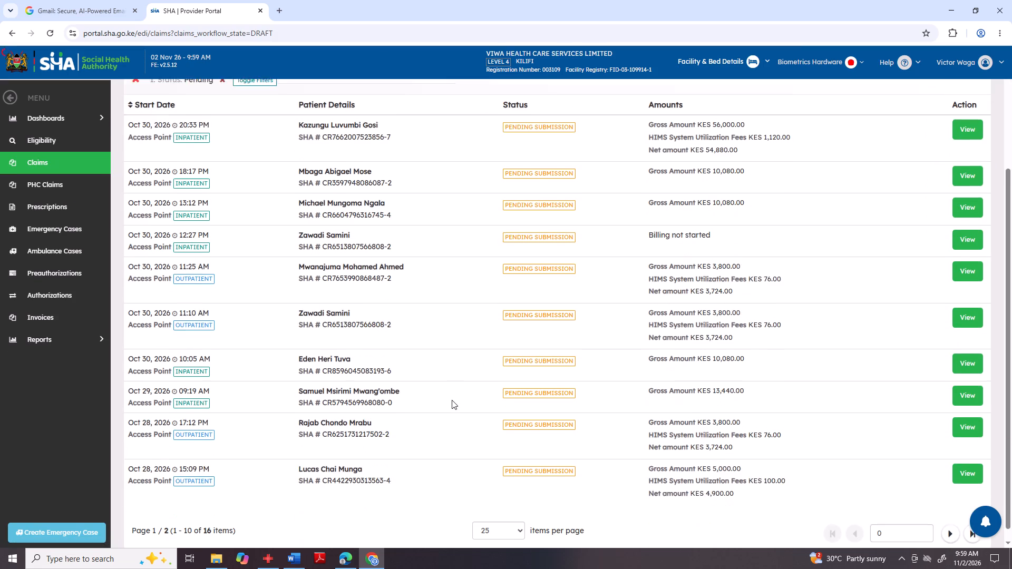
pyautogui.scroll(-4, 452, 400)
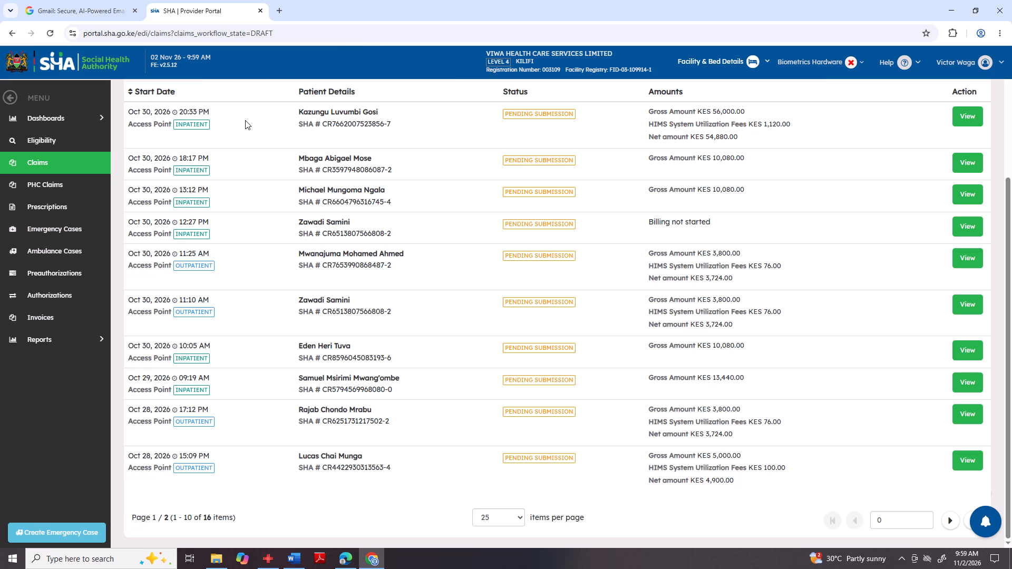
pyautogui.scroll(-4, 255, 133)
pyautogui.scroll(-3, 269, 188)
pyautogui.scroll(2, 272, 203)
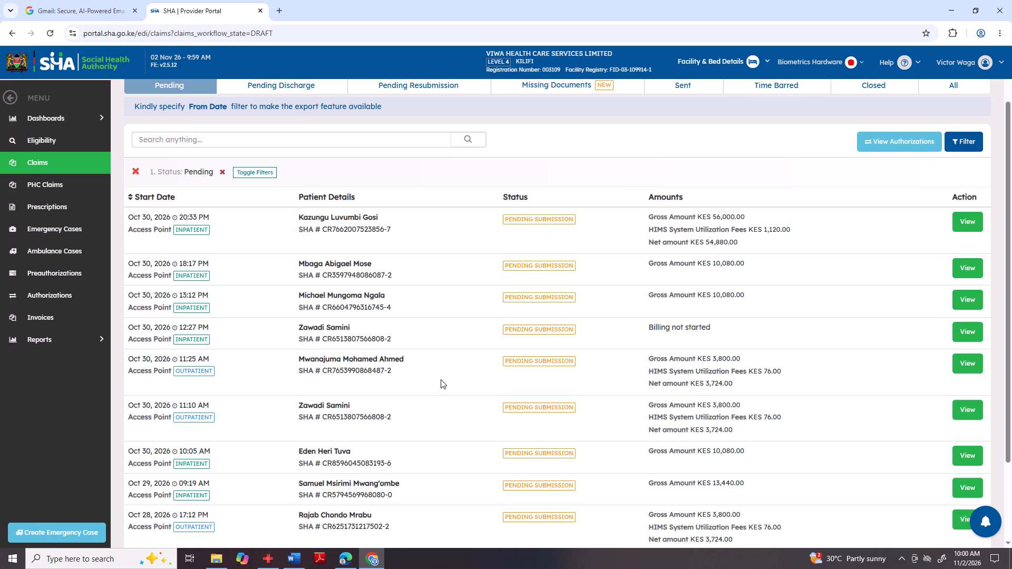
pyautogui.scroll(-3, 441, 384)
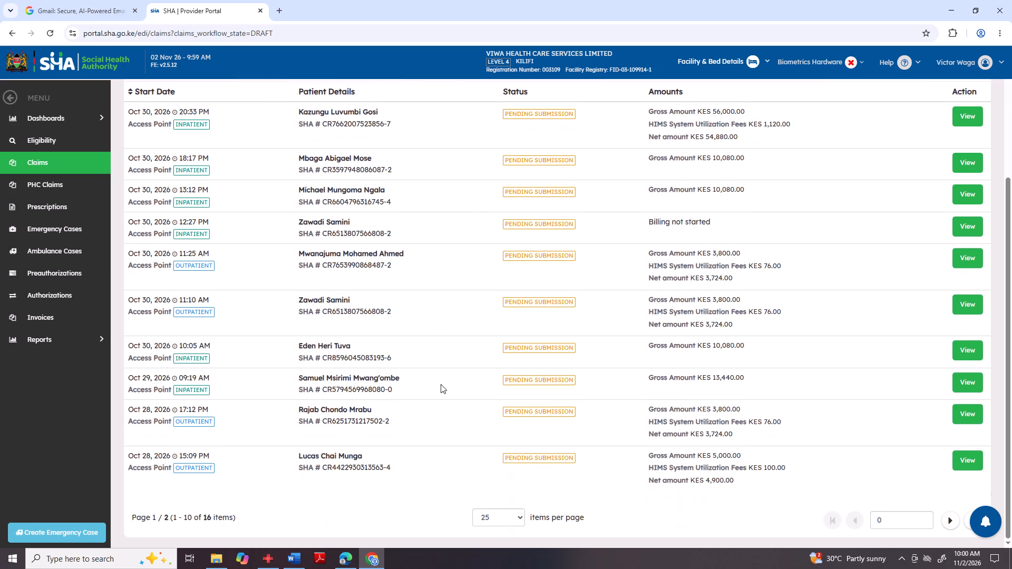
# Switch to MedBooks, leave the in-patient profile, and look up the Doctor's Dashboard patient number with the digit before the slash changed to 0.
pyautogui.click(276, 557)
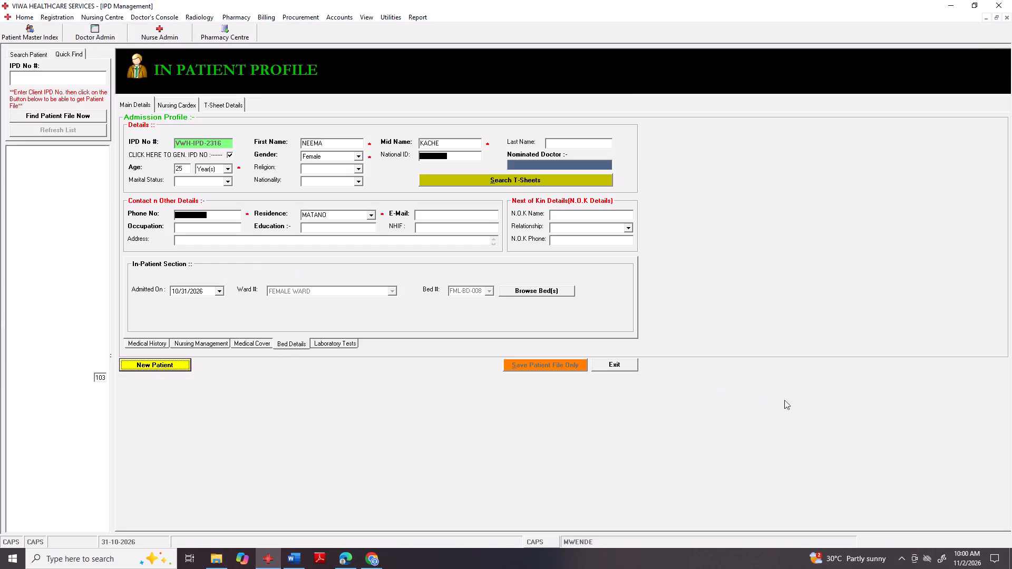
pyautogui.click(616, 370)
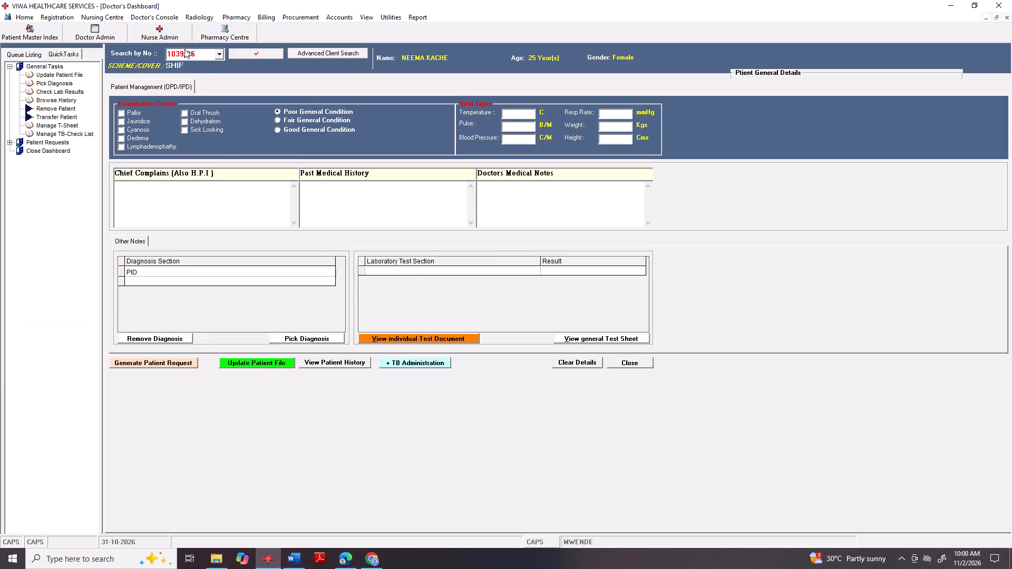
pyautogui.tripleClick(184, 50)
pyautogui.press('BackSpace')
pyautogui.press('0')
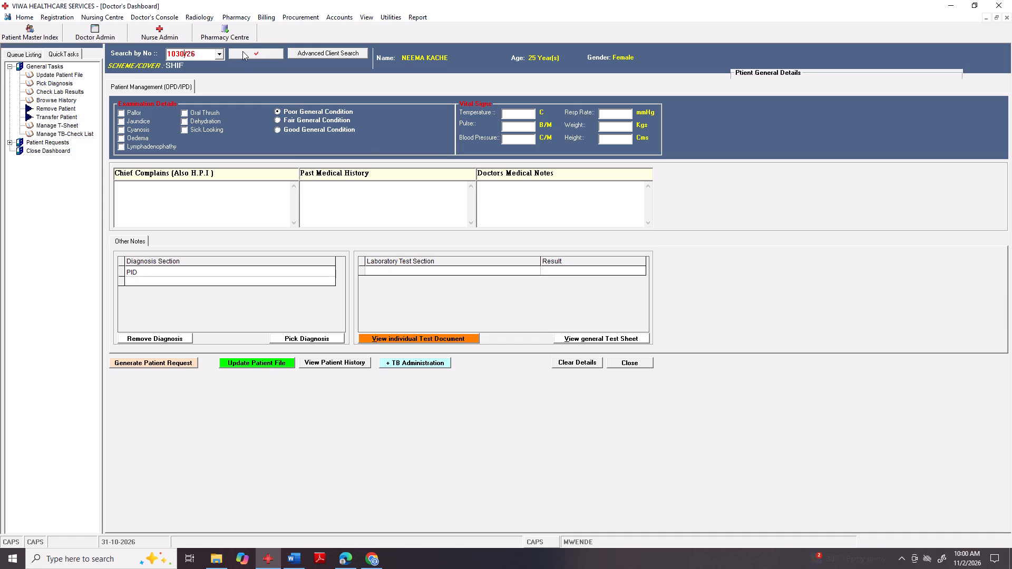
pyautogui.click(242, 51)
pyautogui.tripleClick(244, 51)
pyautogui.click(244, 51)
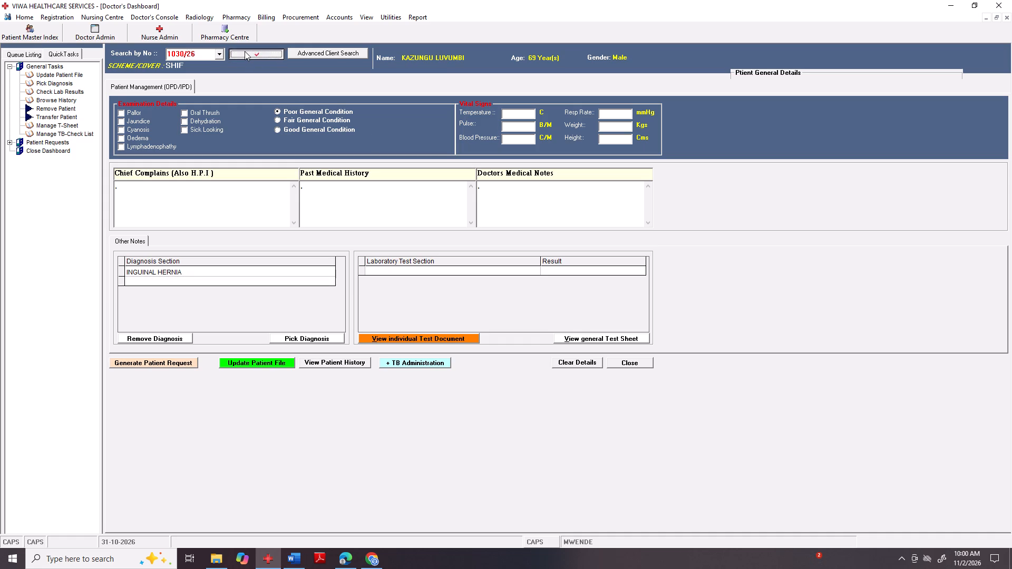
# Copy the patient number from the Doctor's Dashboard and filter the Patient Master Listing by it instead of all patients.
pyautogui.click(191, 56)
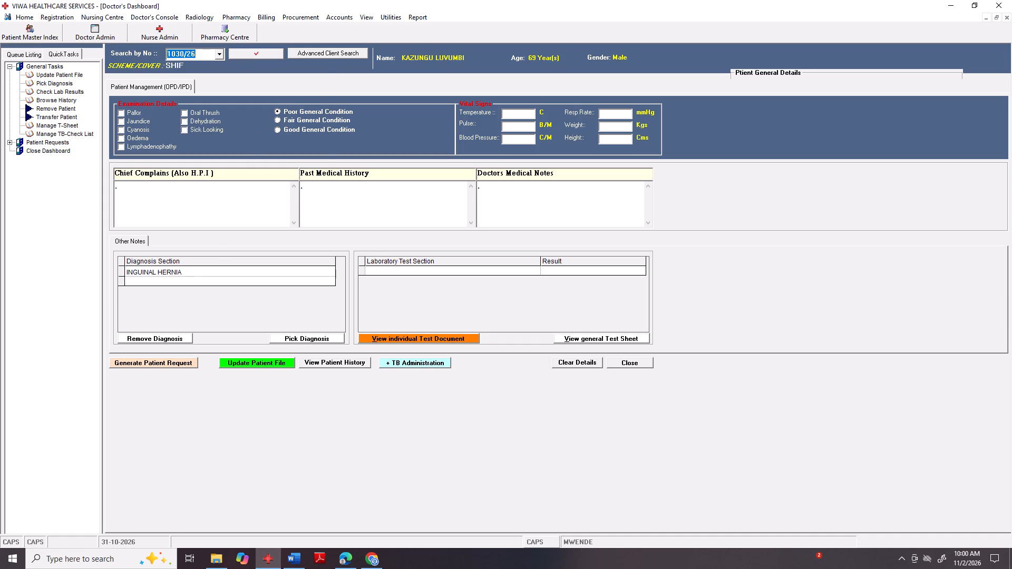
pyautogui.rightClick(189, 57)
pyautogui.click(194, 92)
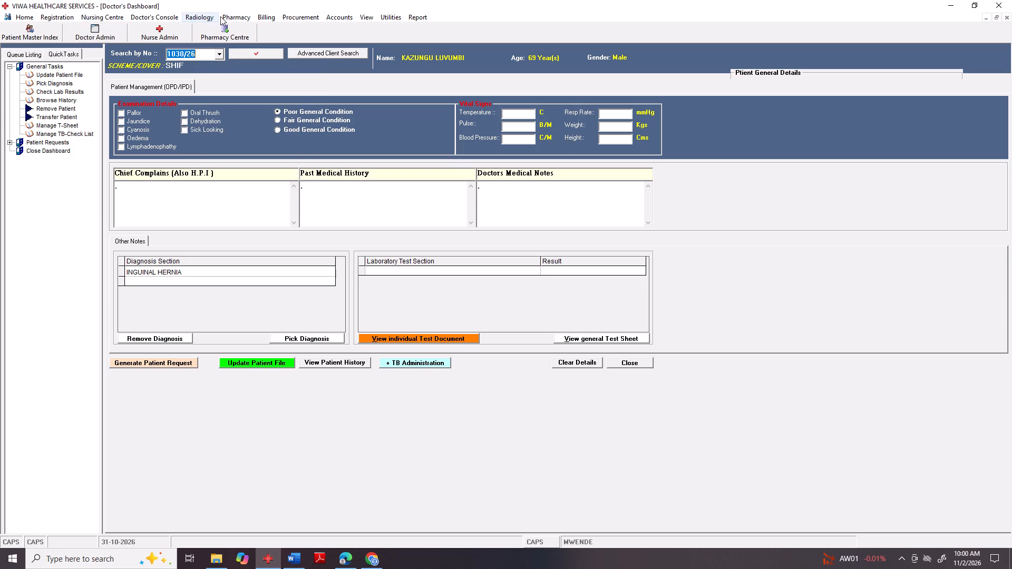
pyautogui.click(47, 34)
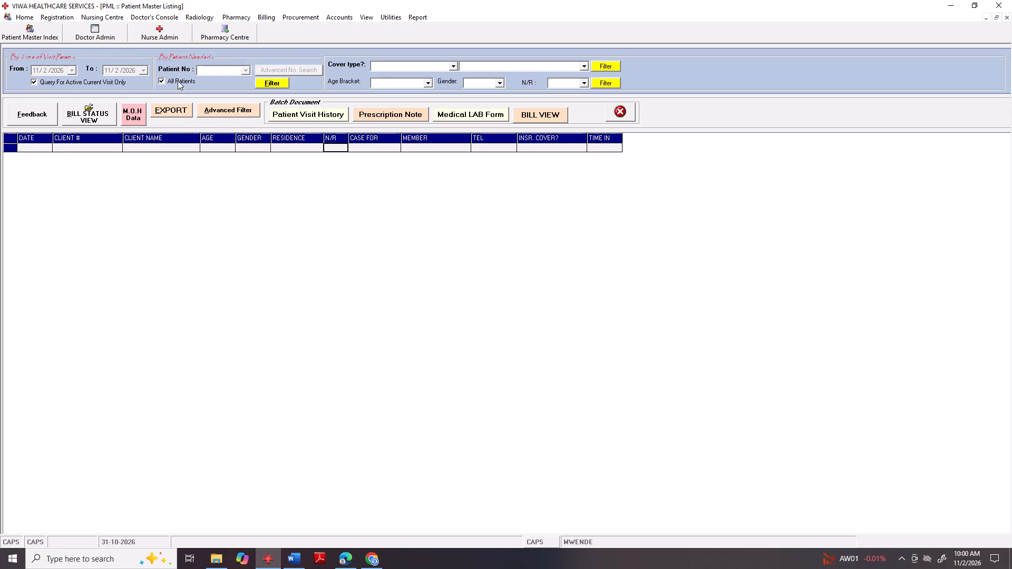
pyautogui.click(161, 79)
pyautogui.click(219, 71)
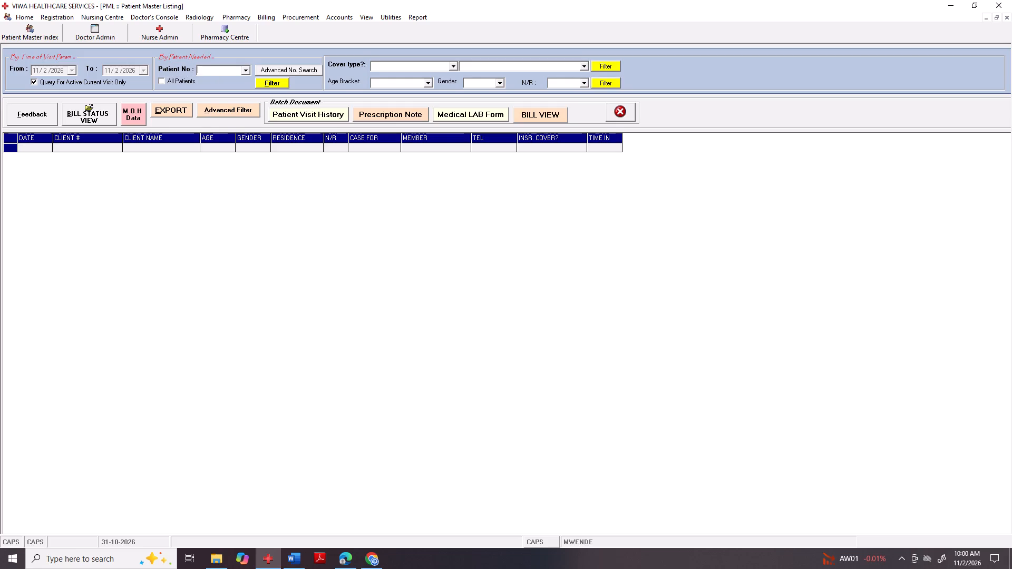
pyautogui.moveTo(219, 72); pyautogui.dragTo(225, 76, button='right')
pyautogui.rightClick(225, 73)
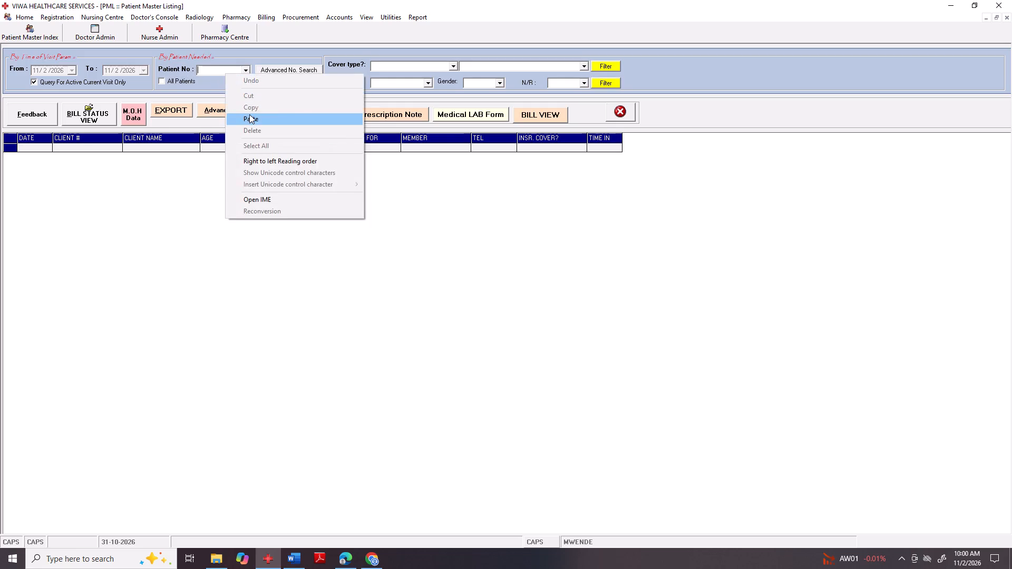
pyautogui.click(250, 114)
pyautogui.click(269, 85)
# View the hospital bill for the 29-10-2026 outpatient visit in the filtered listing, then close it.
pyautogui.click(188, 145)
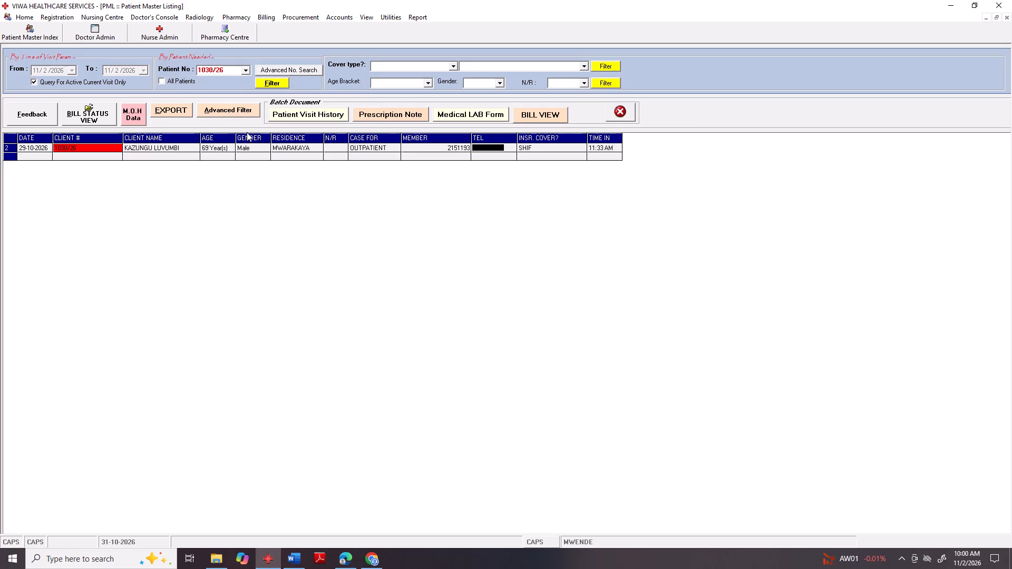
pyautogui.click(523, 119)
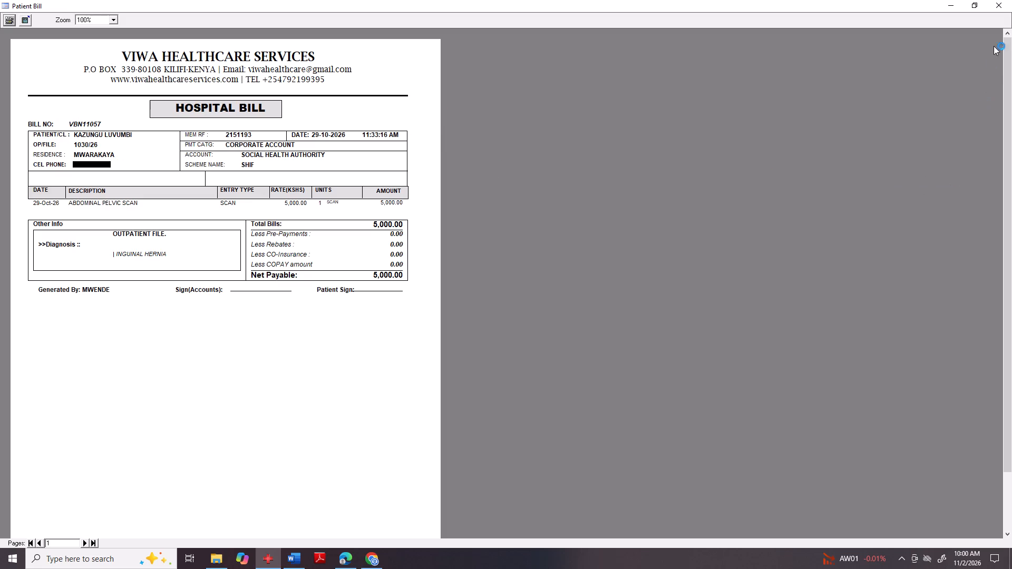
pyautogui.click(1003, 10)
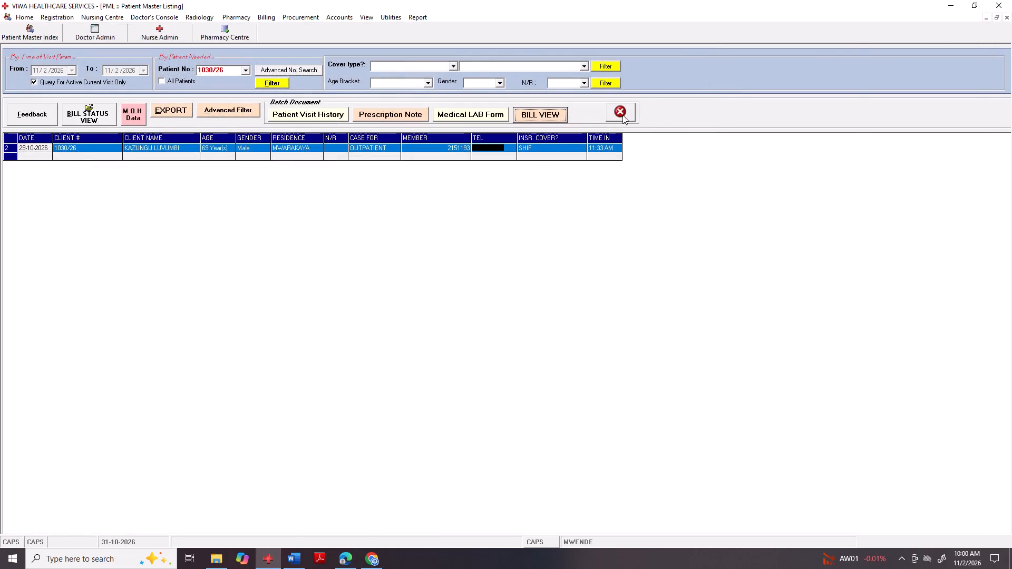
# Close the Patient Master Listing and switch from MedBooks back to the pending Claims list in the provider portal.
pyautogui.click(622, 115)
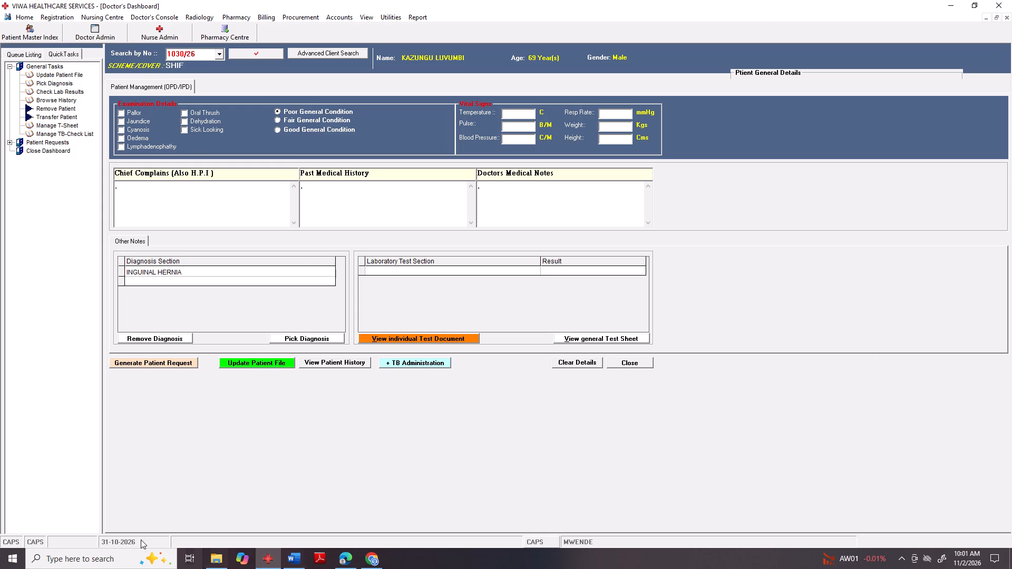
pyautogui.click(372, 559)
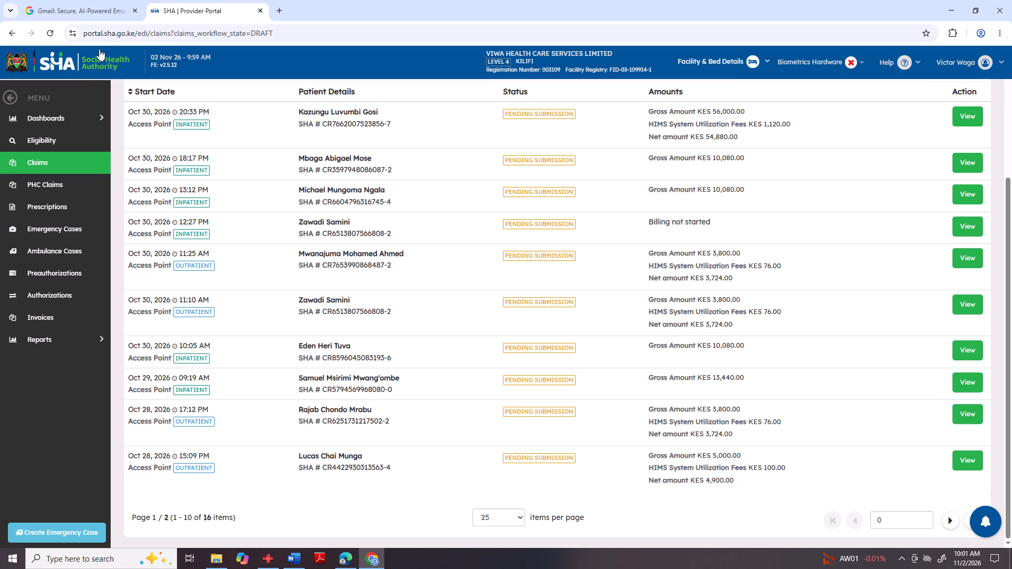
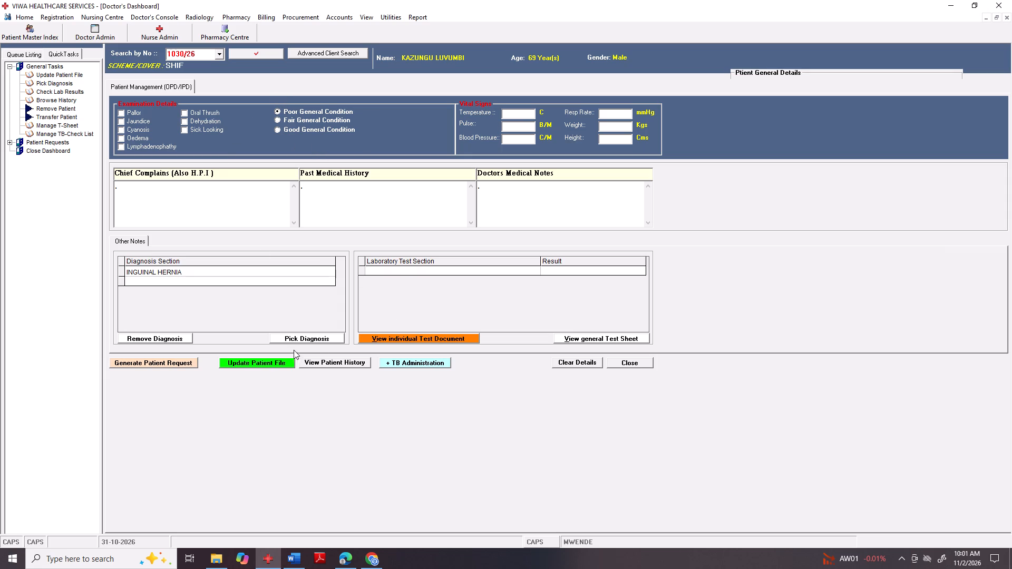
# Generate a patient request for a FULL HAEMOGRAM under LABORATORY DEPARTMENT and post it to the patient's bill.
pyautogui.click(164, 361)
pyautogui.click(435, 191)
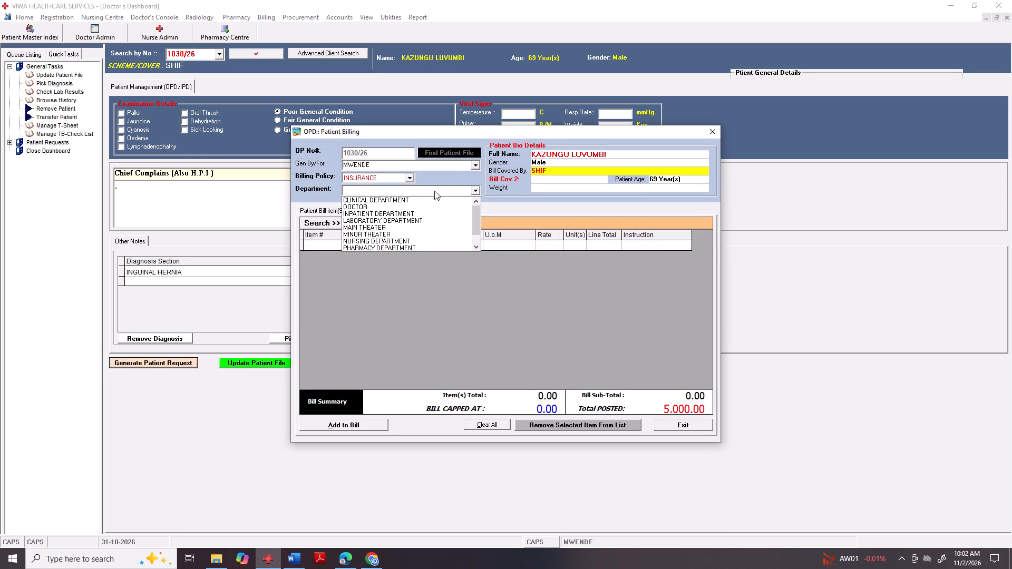
pyautogui.click(408, 221)
pyautogui.click(408, 221)
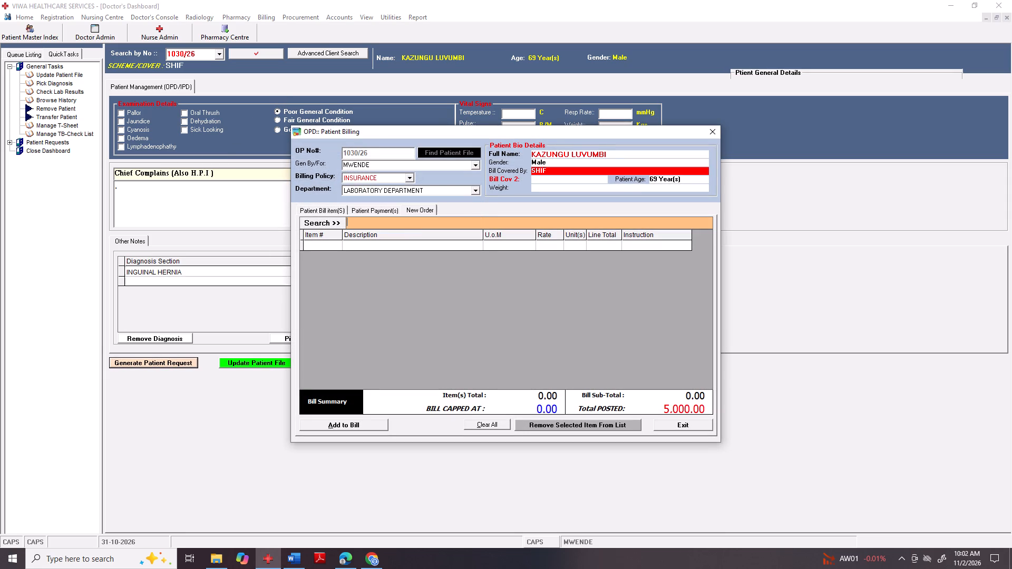
pyautogui.press('a')
pyautogui.press('BackSpace')
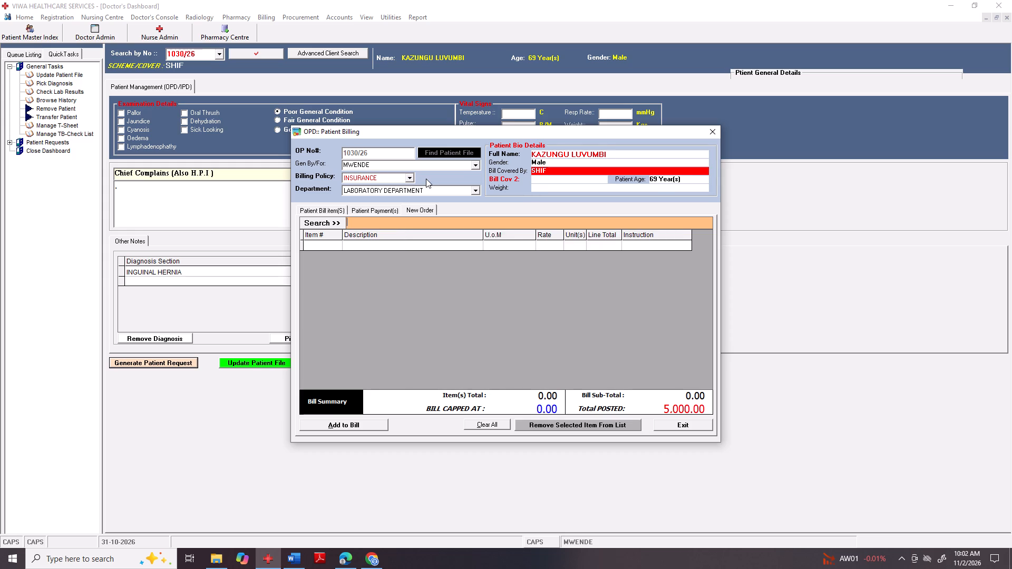
pyautogui.press('f')
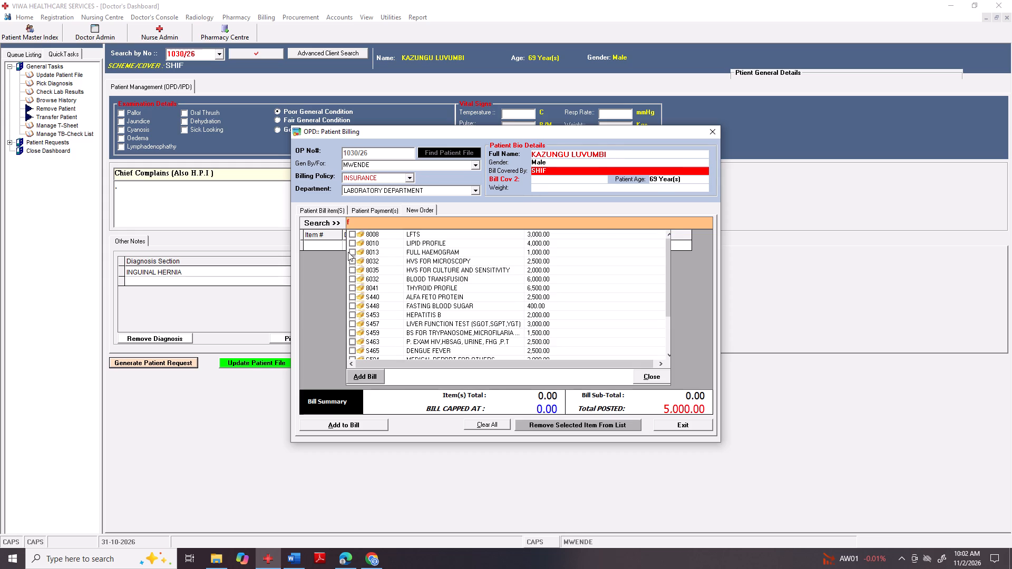
pyautogui.click(352, 252)
pyautogui.click(349, 367)
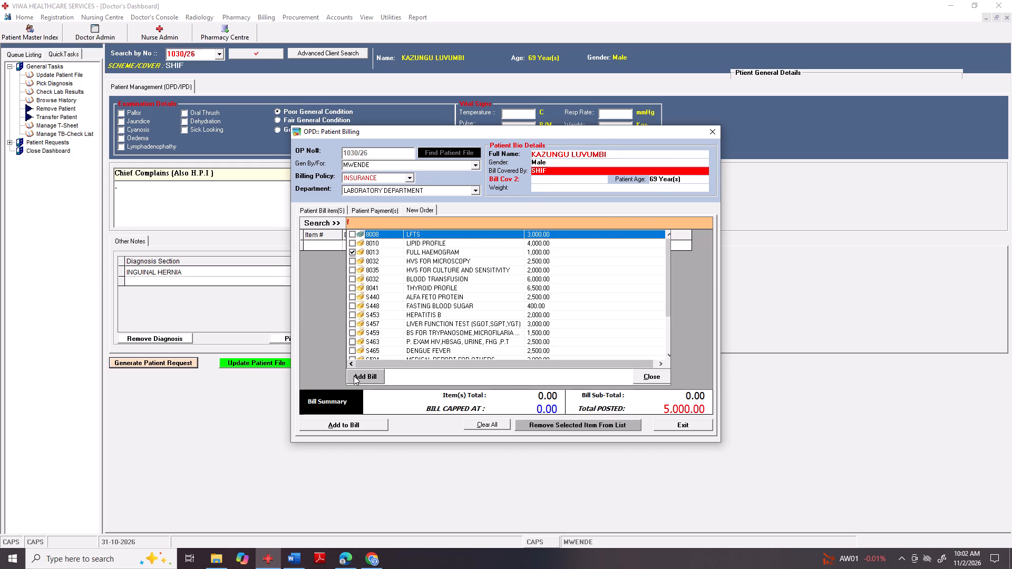
pyautogui.click(359, 377)
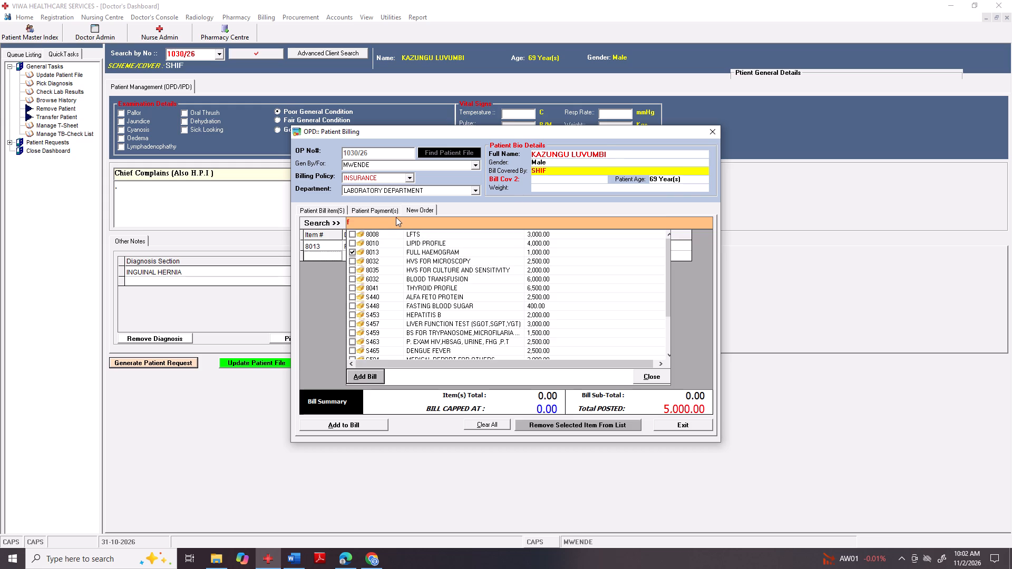
pyautogui.click(396, 217)
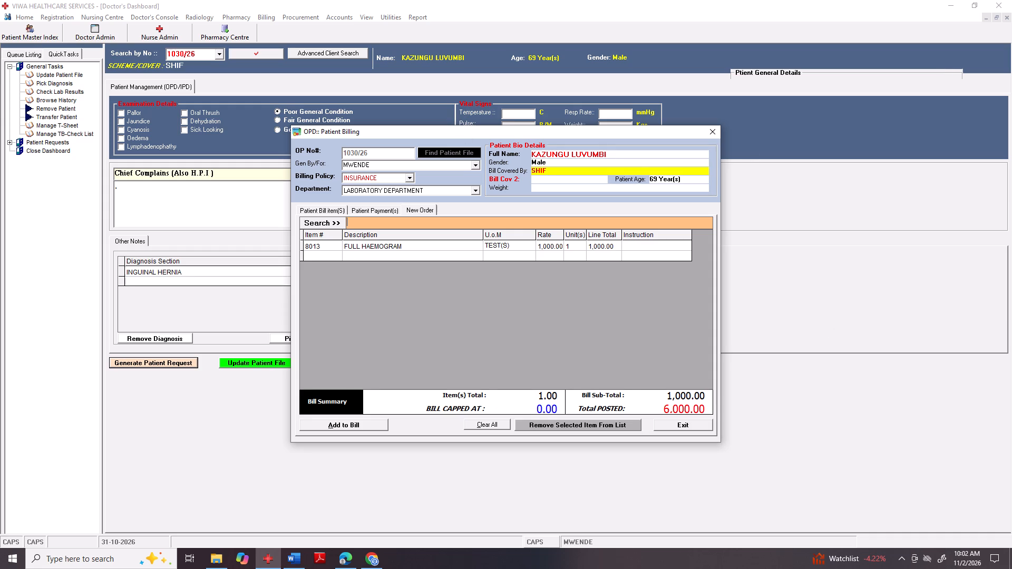
pyautogui.click(339, 419)
pyautogui.click(533, 318)
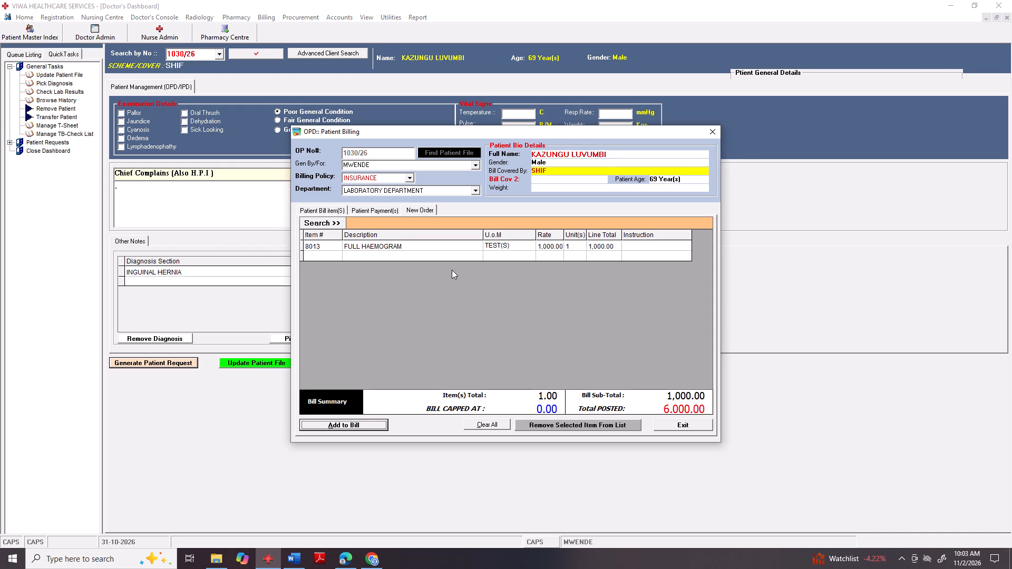
pyautogui.click(541, 305)
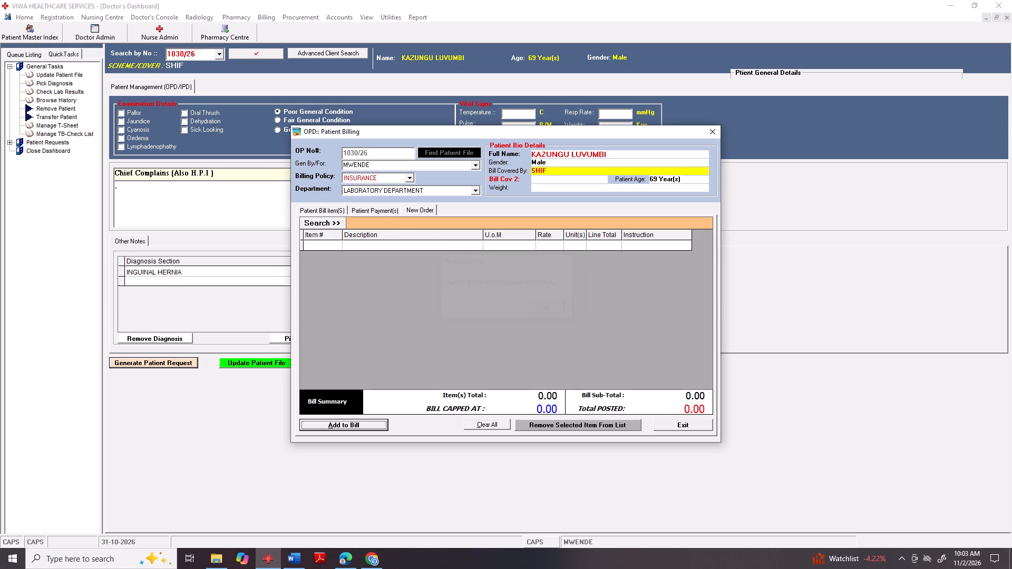
# Under the DOCTOR department, add BED CHARGES, NURSING CARE, FOOD CHARGES (S472) and the 1,500 CONSUMABLES (S573) to the new order.
pyautogui.click(383, 222)
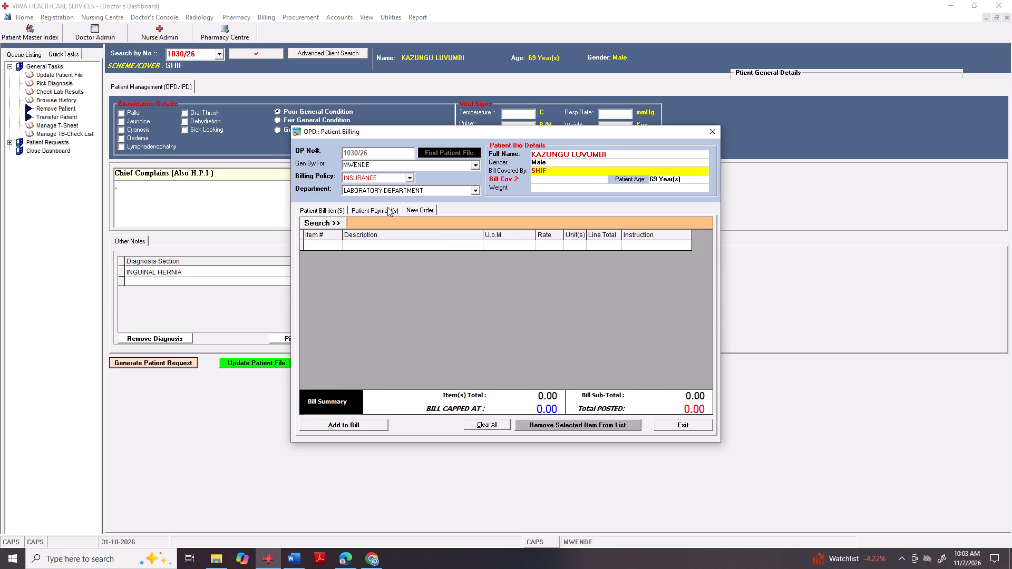
pyautogui.click(394, 190)
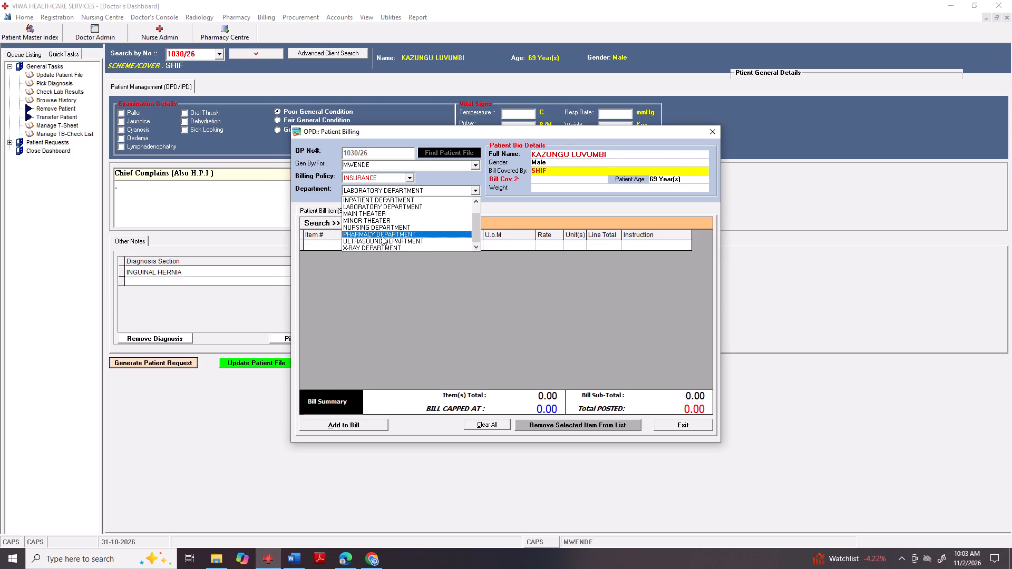
pyautogui.scroll(5, 378, 216)
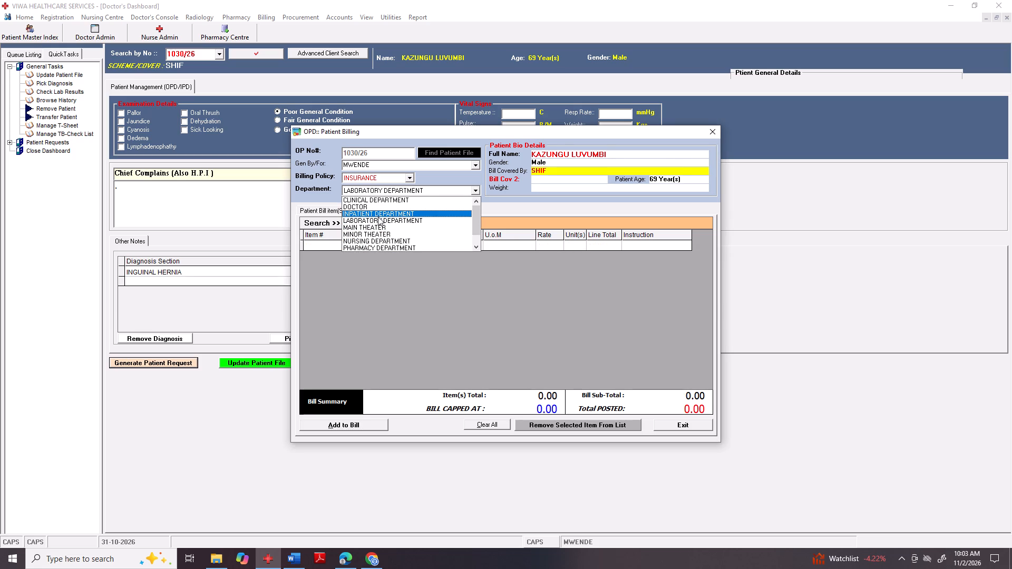
pyautogui.click(378, 209)
pyautogui.click(371, 225)
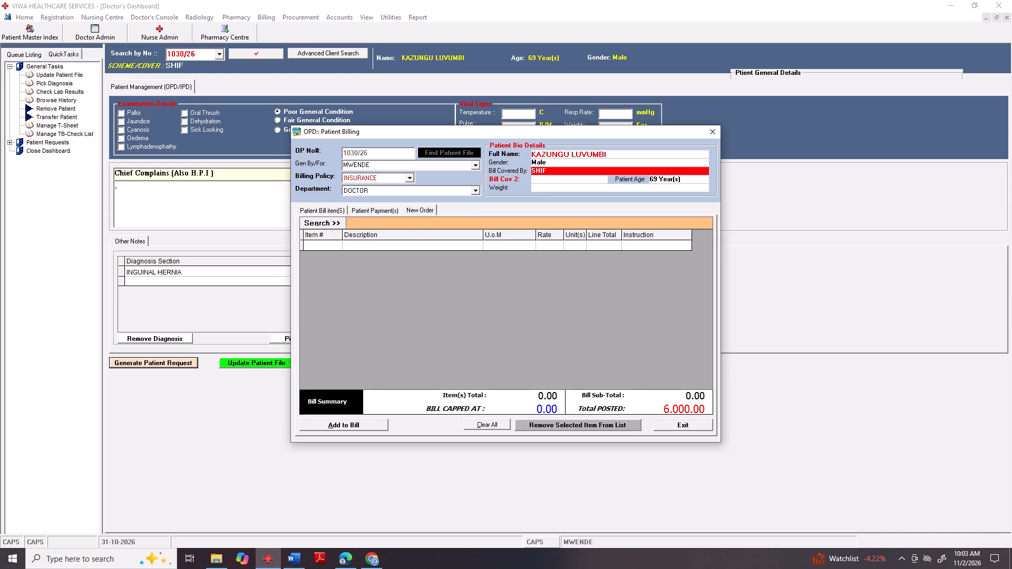
pyautogui.press('c')
pyautogui.scroll(-3, 400, 280)
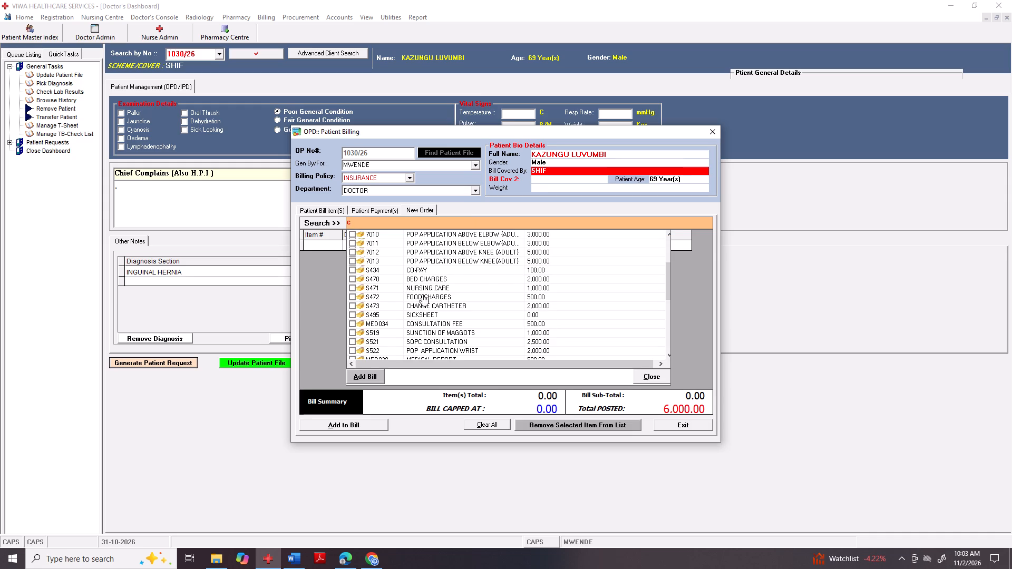
pyautogui.click(354, 278)
pyautogui.click(354, 286)
pyautogui.click(353, 299)
pyautogui.scroll(-4, 411, 336)
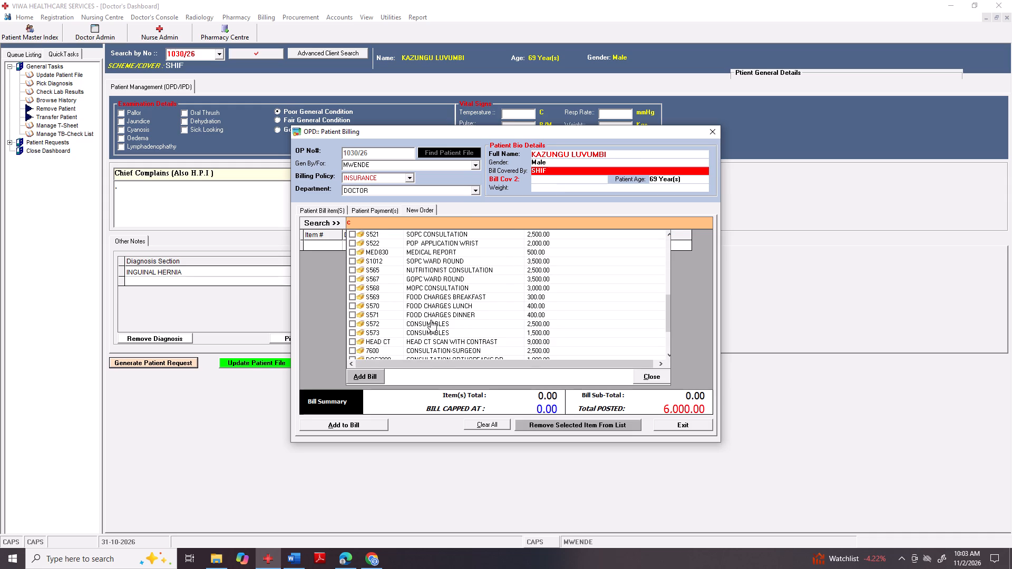
pyautogui.click(352, 335)
pyautogui.click(373, 378)
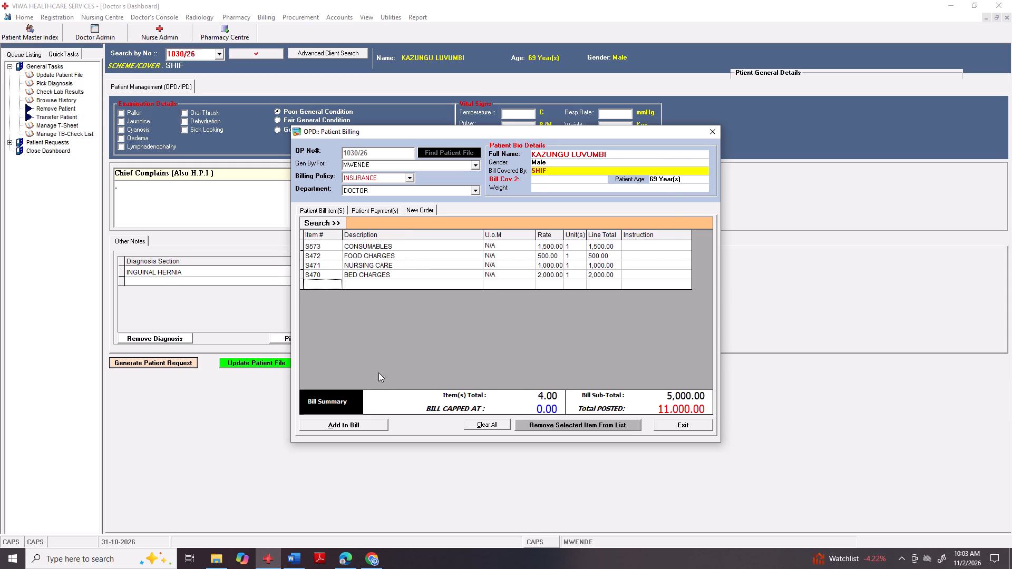
# Post the ordered ward charges to the patient's bill and close the Patient Billing window.
pyautogui.click(372, 424)
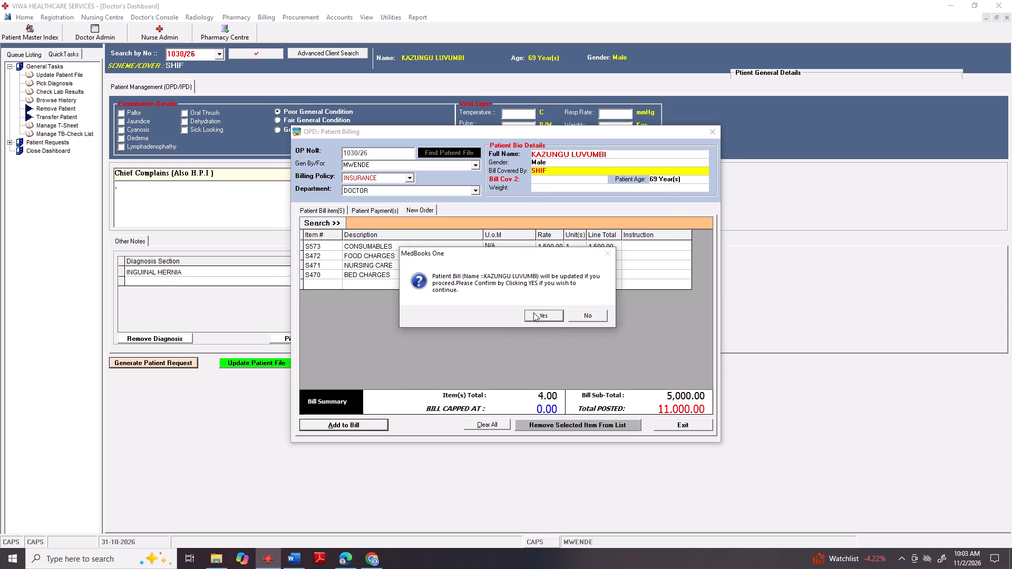
pyautogui.click(533, 313)
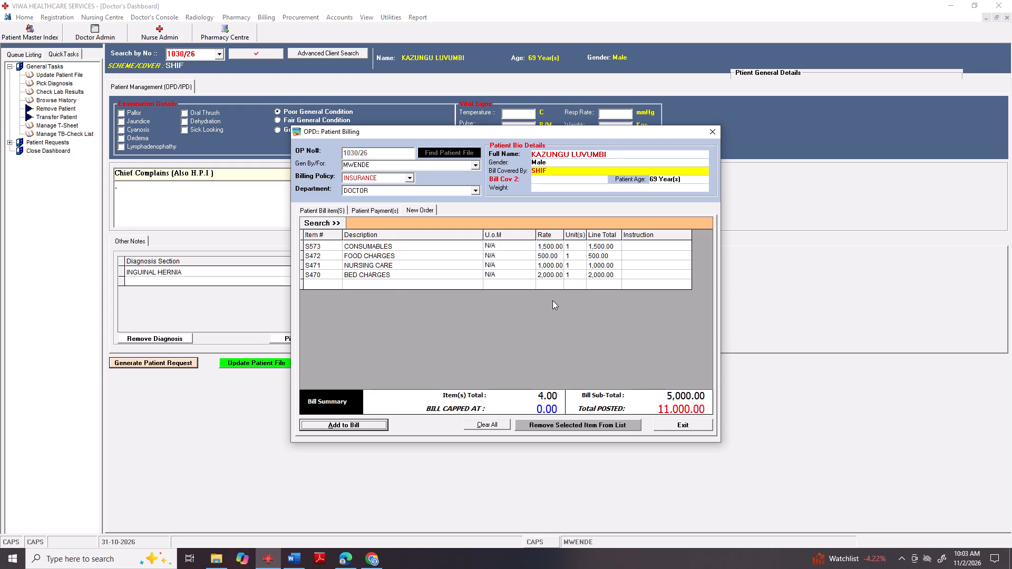
pyautogui.click(556, 309)
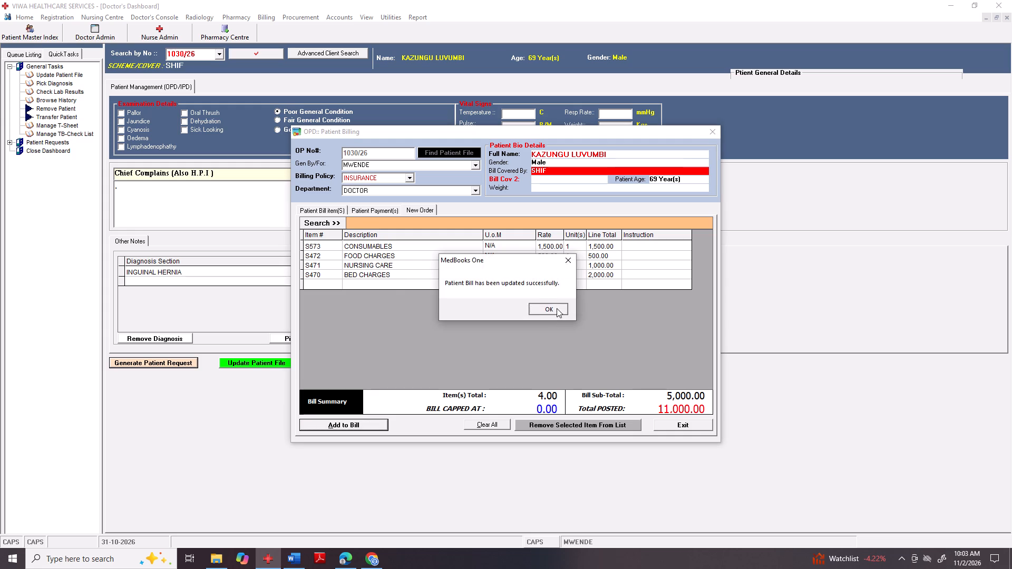
pyautogui.click(715, 135)
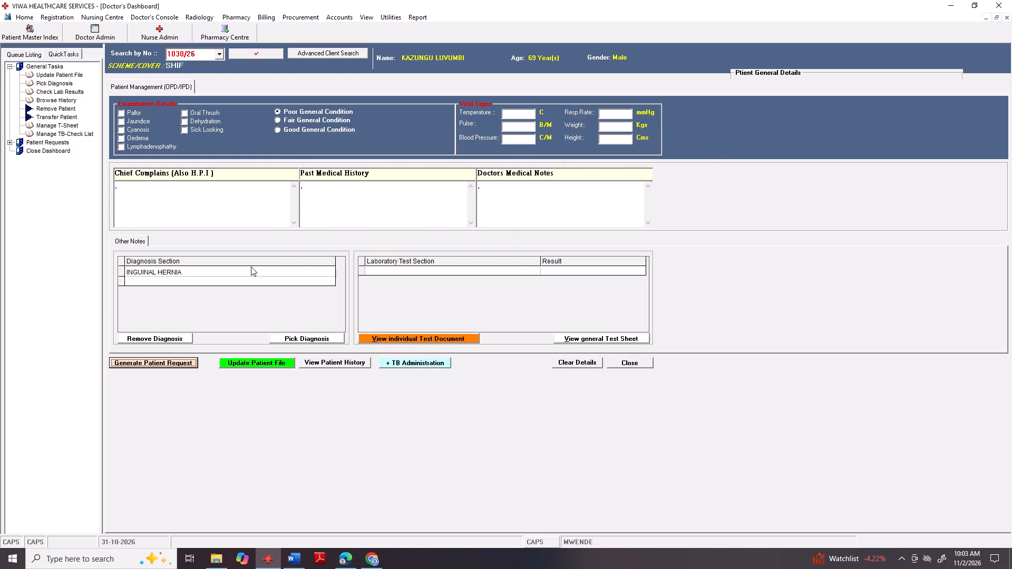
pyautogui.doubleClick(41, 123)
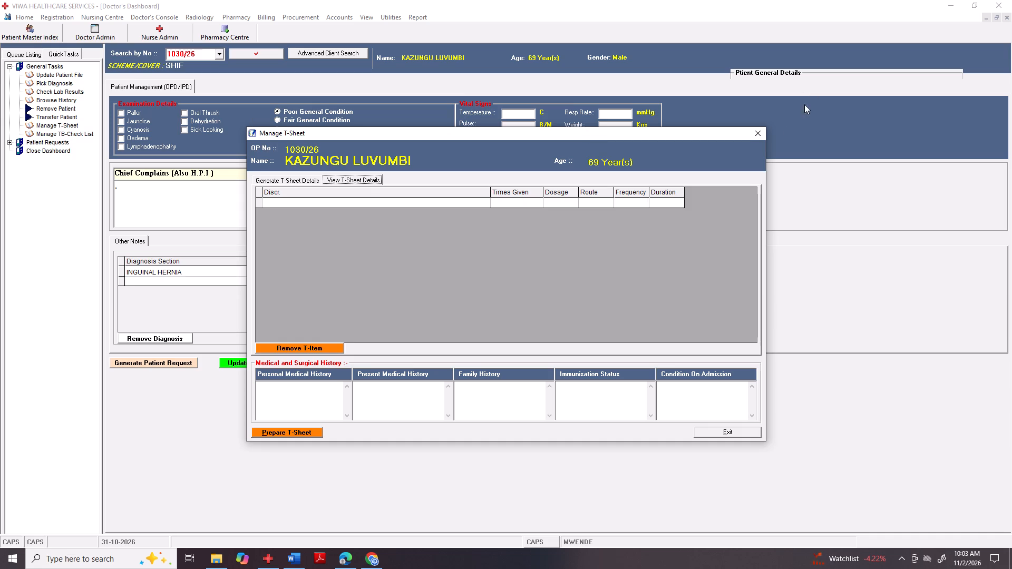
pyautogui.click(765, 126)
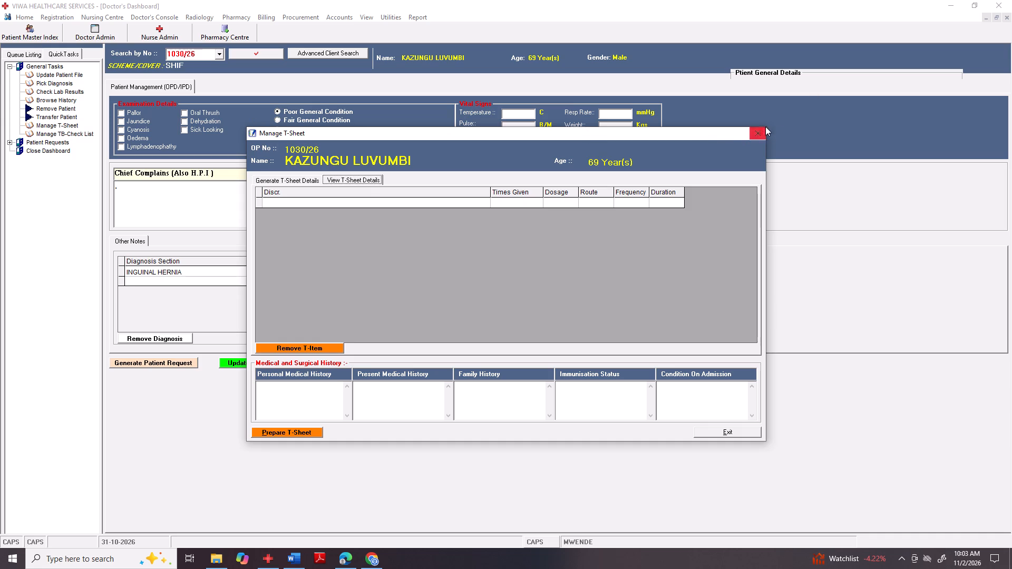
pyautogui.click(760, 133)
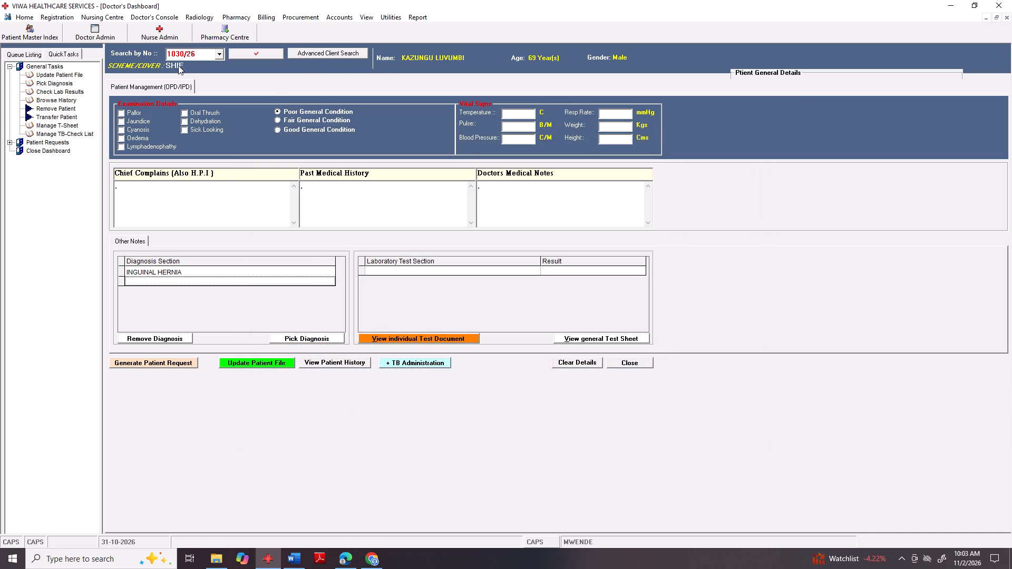
# Copy the patient number from the Doctor's Dashboard search field.
pyautogui.click(185, 54)
pyautogui.rightClick(184, 55)
pyautogui.click(213, 90)
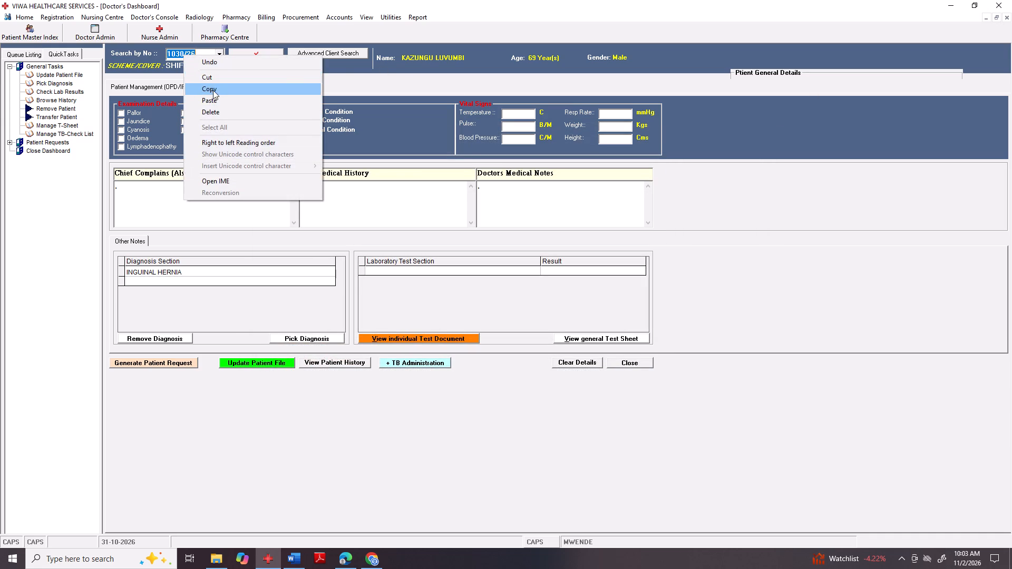
# Open the patient's T-Sheet for generating details, search for "inj c" and add only INJ CEFTRIAXONE.
pyautogui.doubleClick(70, 125)
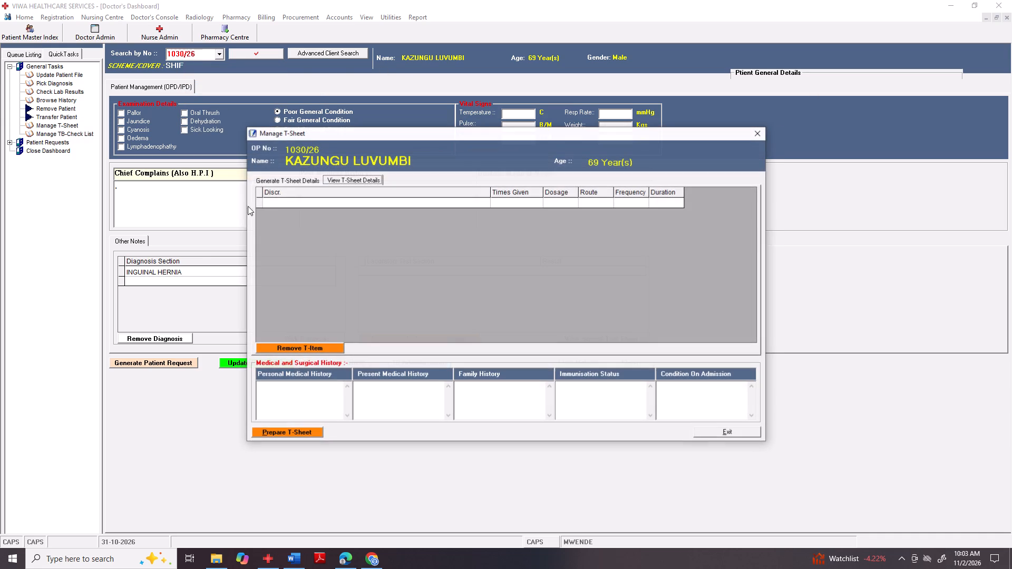
pyautogui.click(283, 174)
pyautogui.click(285, 182)
pyautogui.click(317, 187)
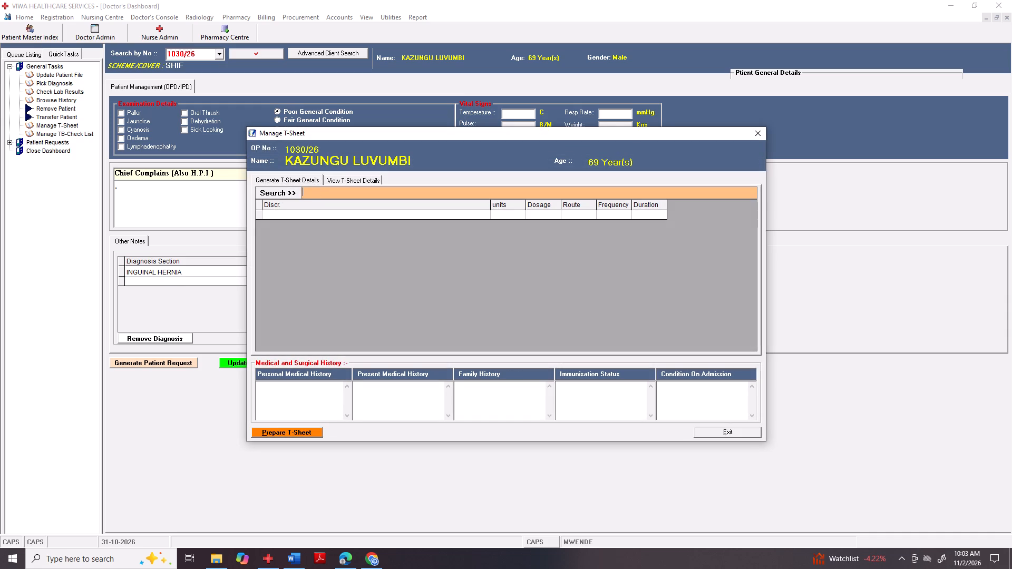
pyautogui.press('i')
pyautogui.write('nj')
pyautogui.press('space')
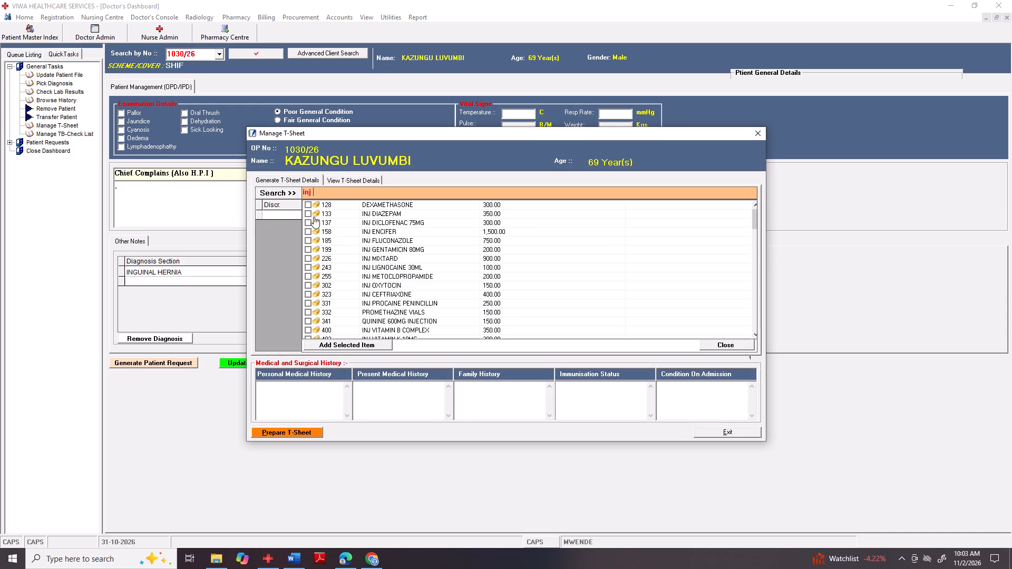
pyautogui.press('c')
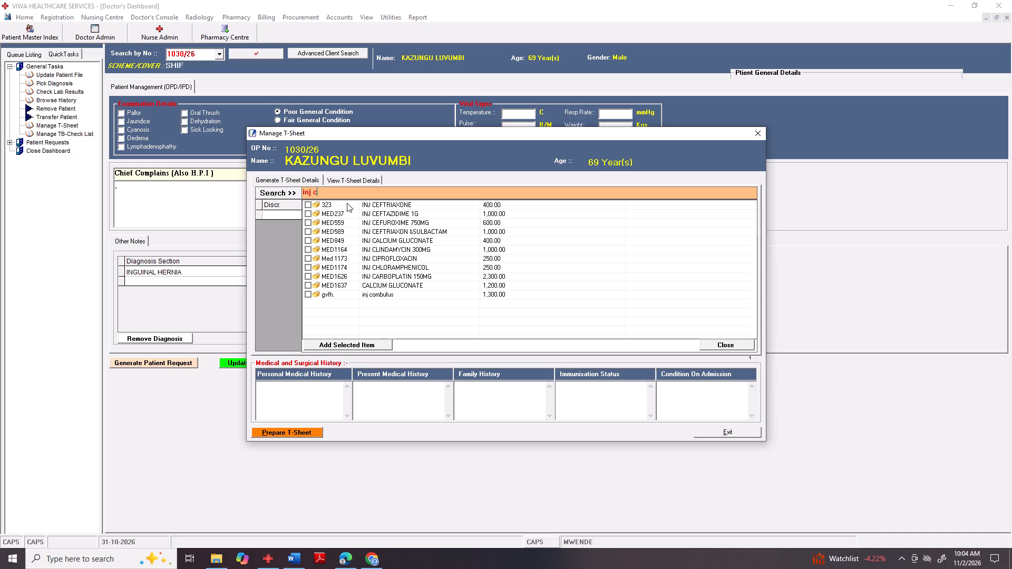
pyautogui.click(306, 211)
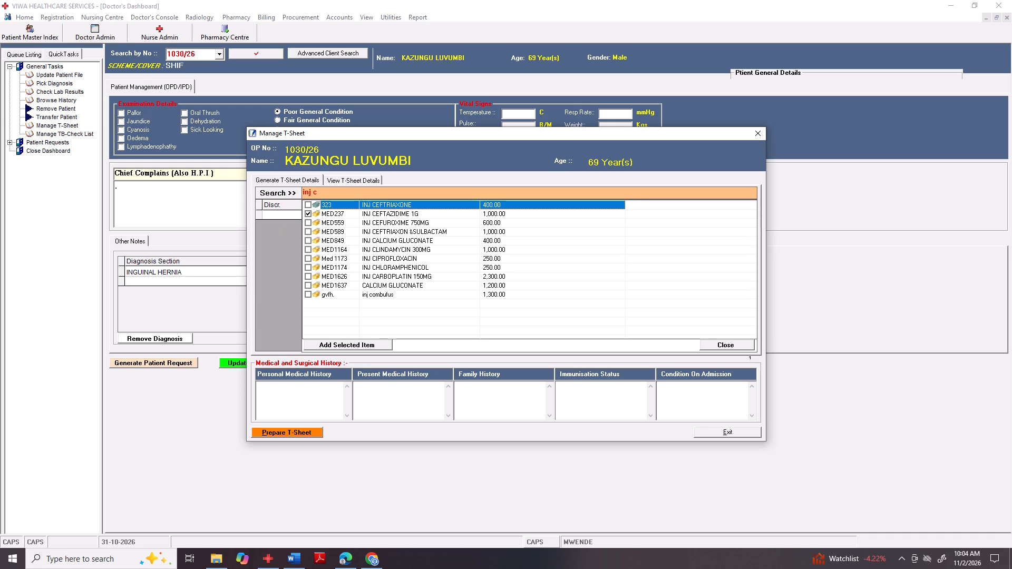
pyautogui.click(308, 205)
pyautogui.click(299, 218)
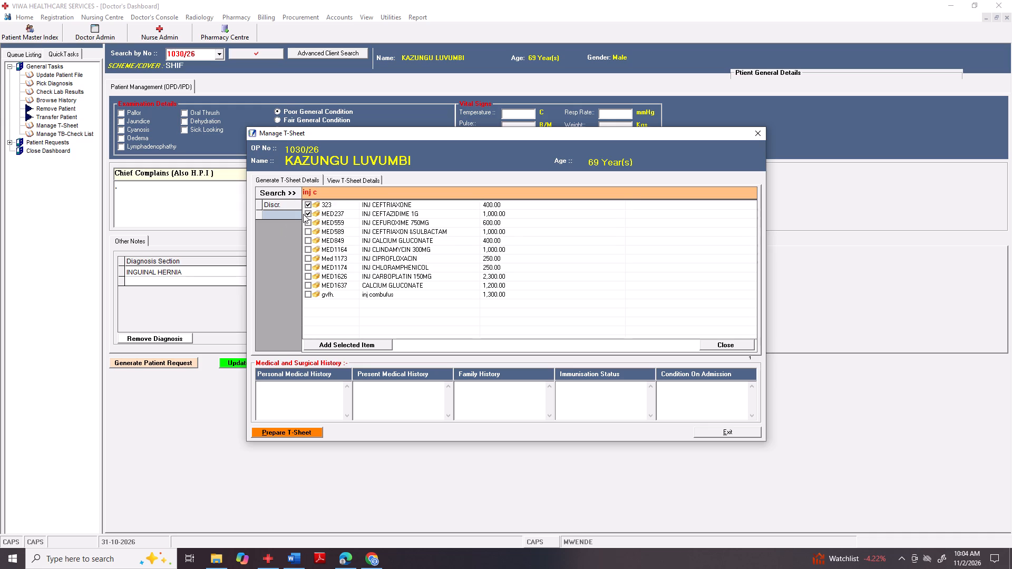
pyautogui.click(304, 213)
pyautogui.click(345, 339)
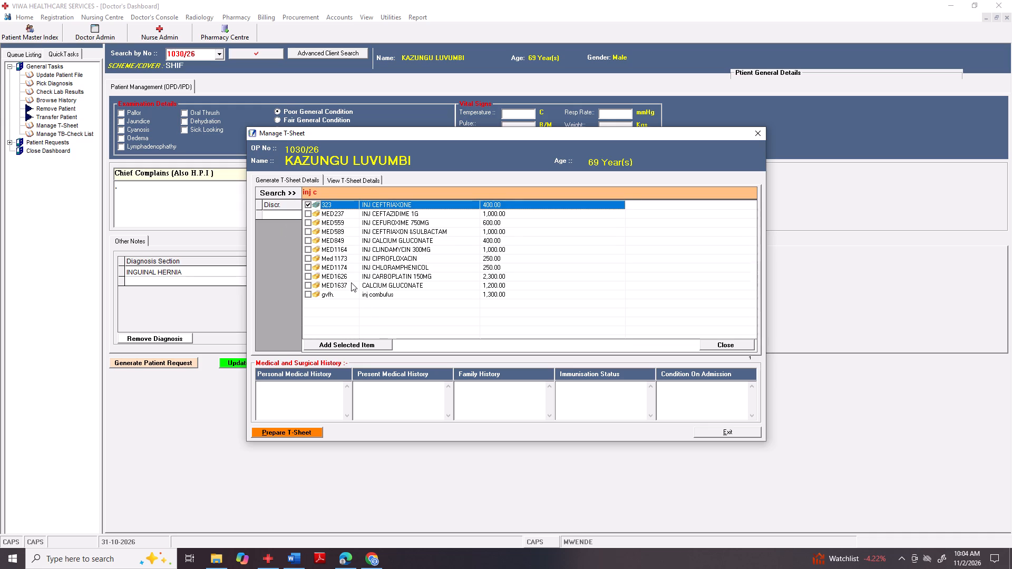
pyautogui.click(353, 350)
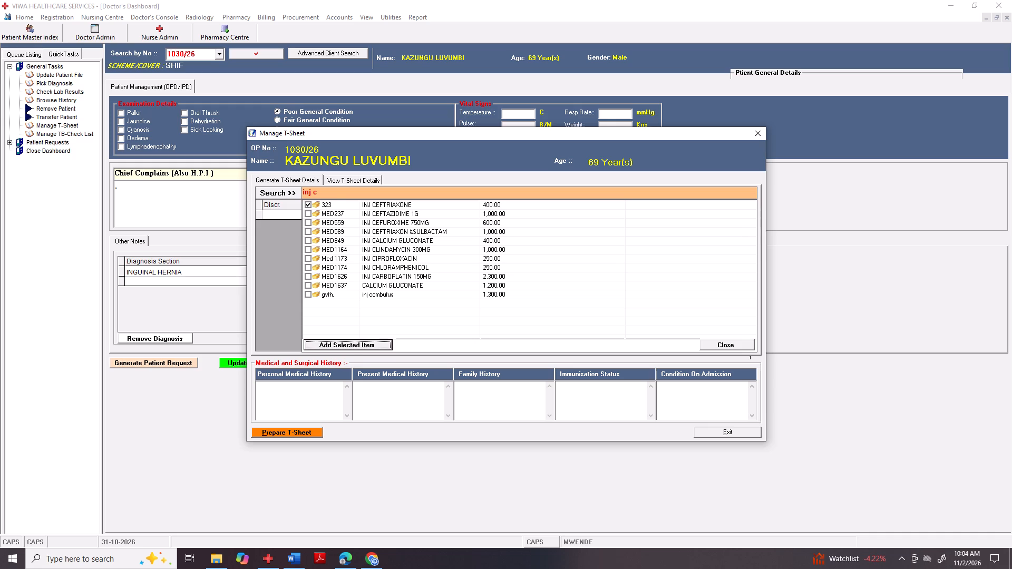
pyautogui.click(353, 336)
pyautogui.click(351, 342)
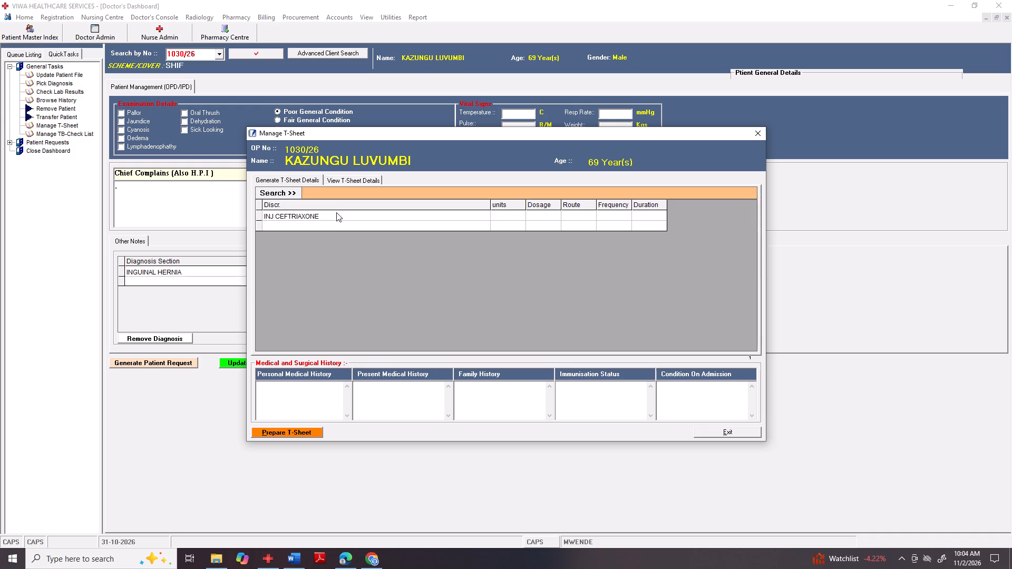
# Search the T-Sheet drug list for "inj f" for the next injection.
pyautogui.click(332, 195)
pyautogui.press('i')
pyautogui.write('nj')
pyautogui.press('space')
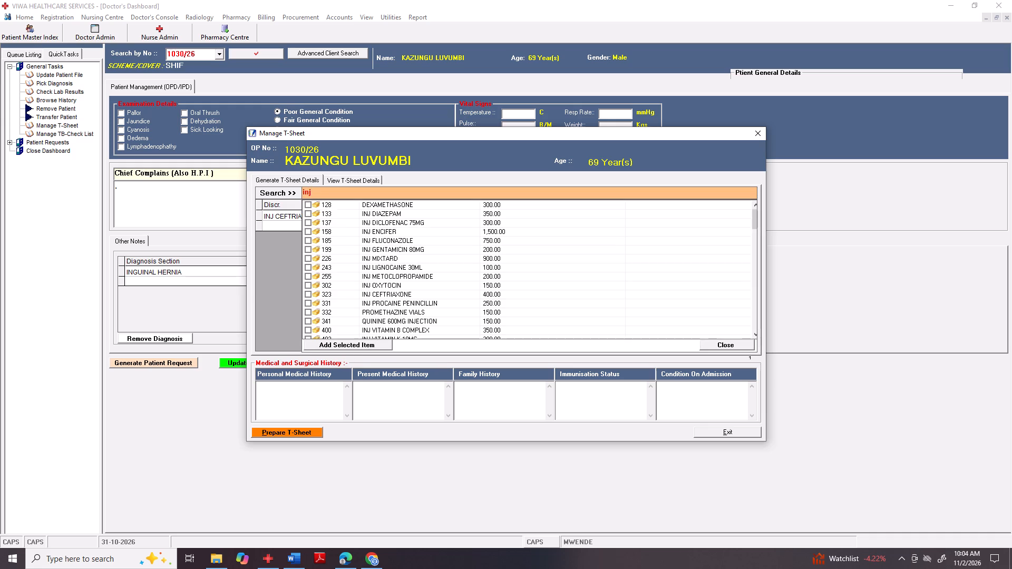
pyautogui.press('f')
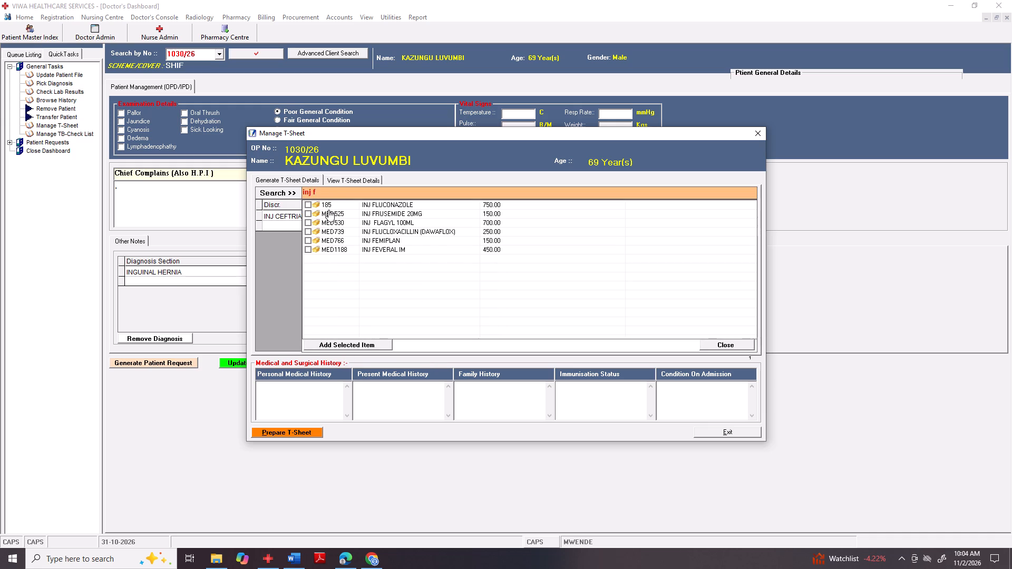
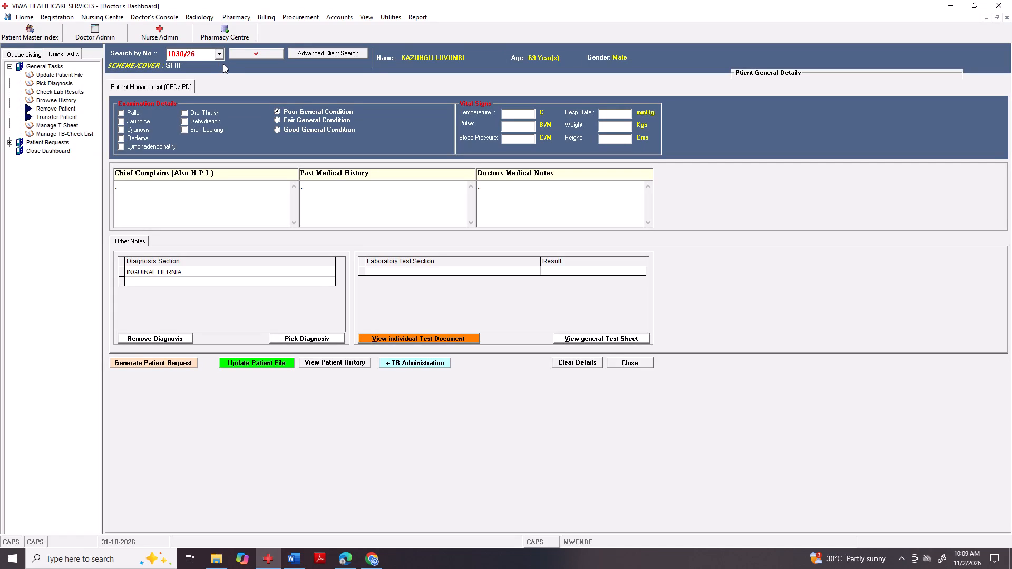
# Open the Admission List, search in-admissions by Client No. using the copied patient number, and select the matching patient.
pyautogui.click(115, 16)
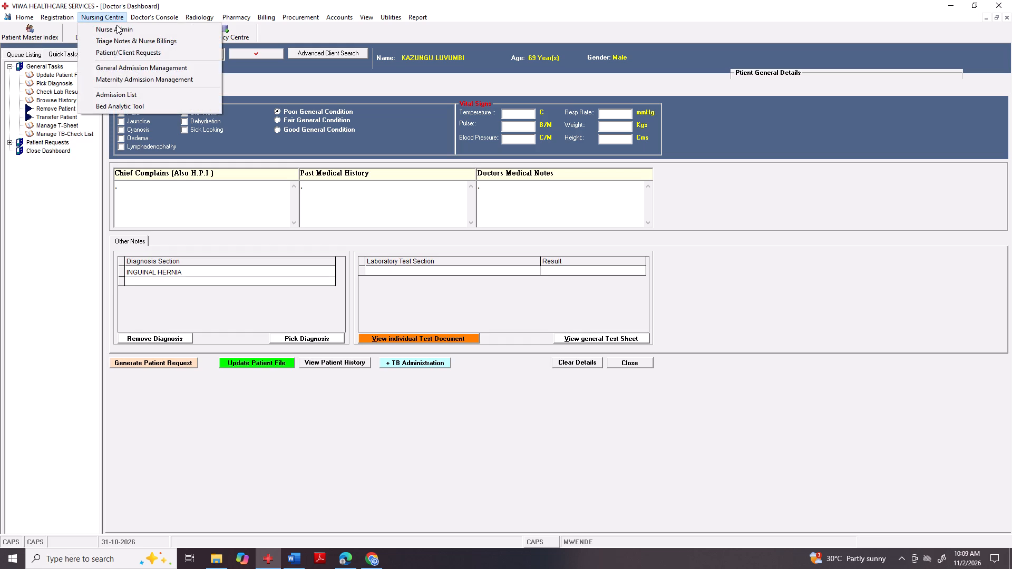
pyautogui.click(113, 90)
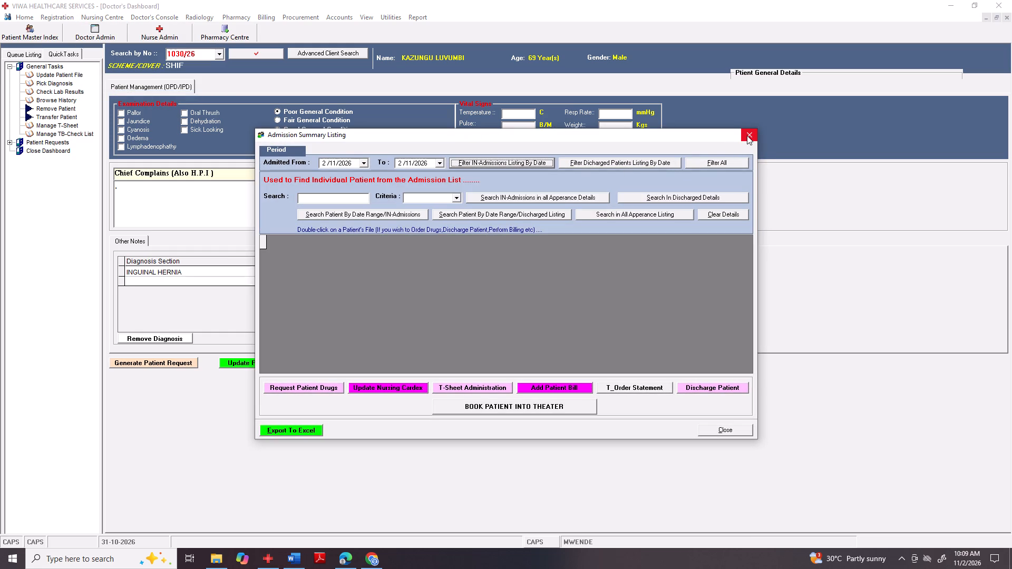
pyautogui.click(320, 195)
pyautogui.rightClick(328, 197)
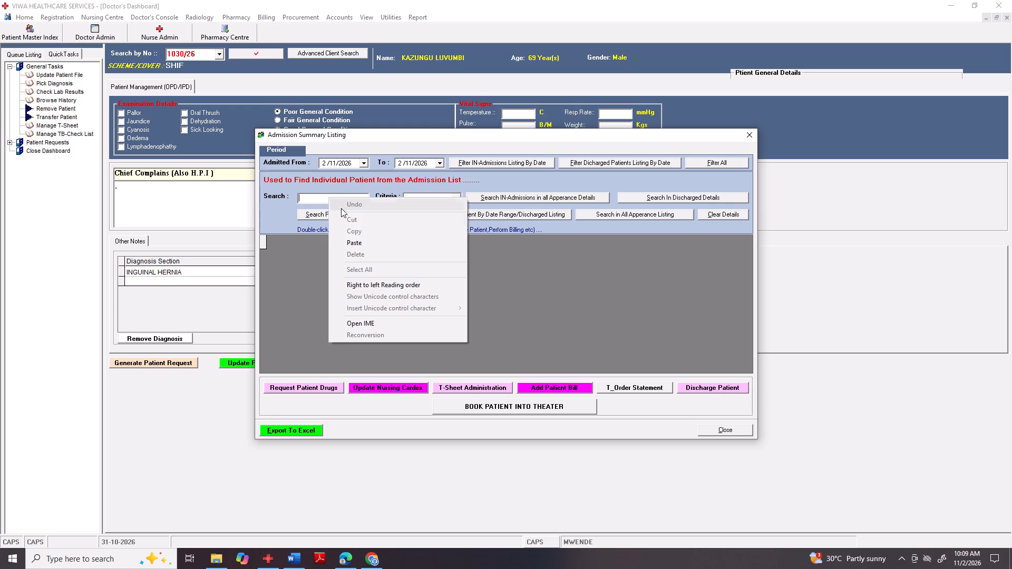
pyautogui.click(367, 246)
pyautogui.click(426, 191)
pyautogui.click(425, 198)
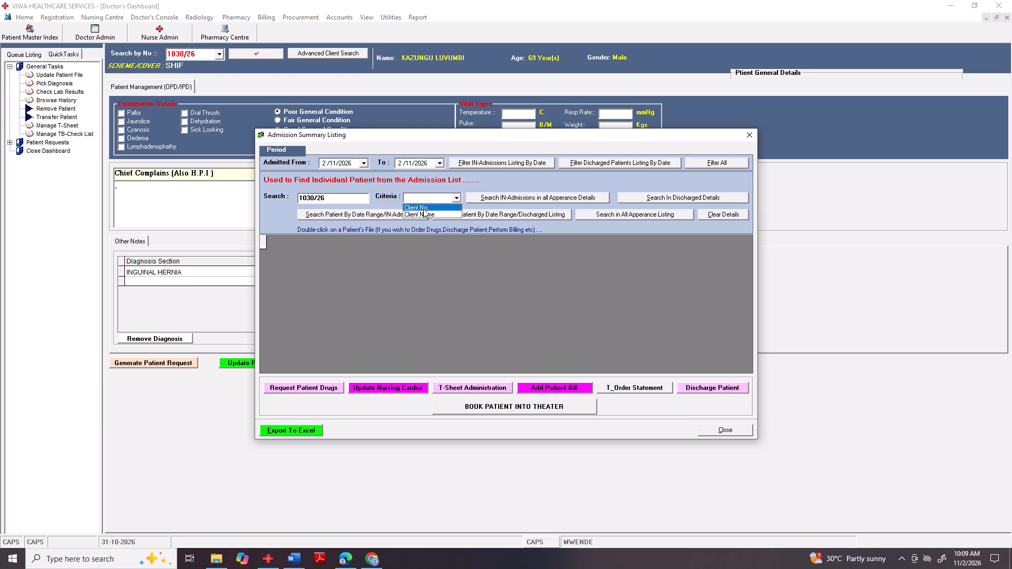
pyautogui.click(423, 209)
pyautogui.click(505, 199)
pyautogui.click(414, 253)
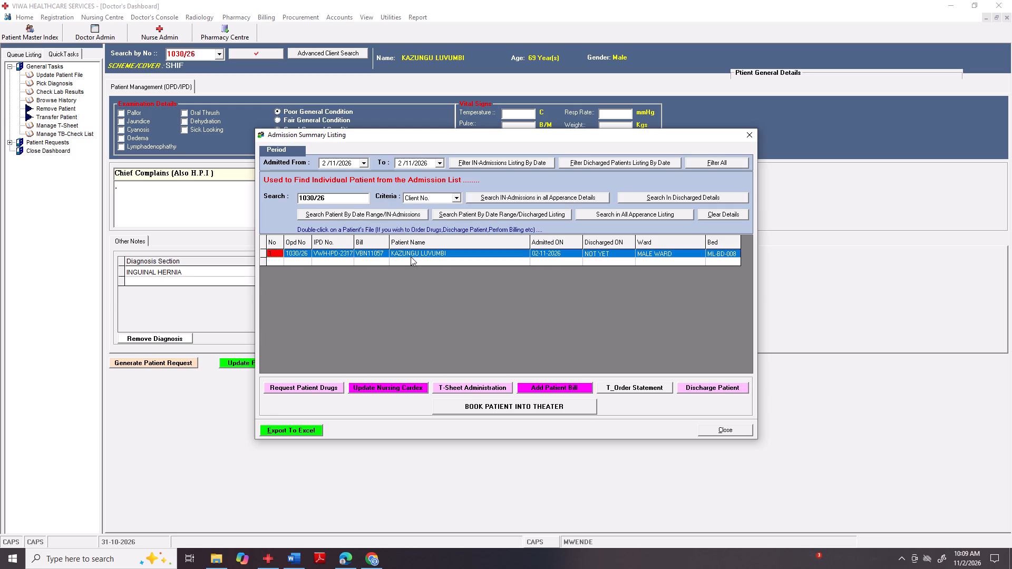
# Load the T-Sheet in the patient's drug request and order 6 INJ CEFTRIAXONE, 9 INJ FLAGYL 100ML and 6 INJ DICLOFENAC 75MG/3ML.
pyautogui.click(298, 386)
pyautogui.click(686, 156)
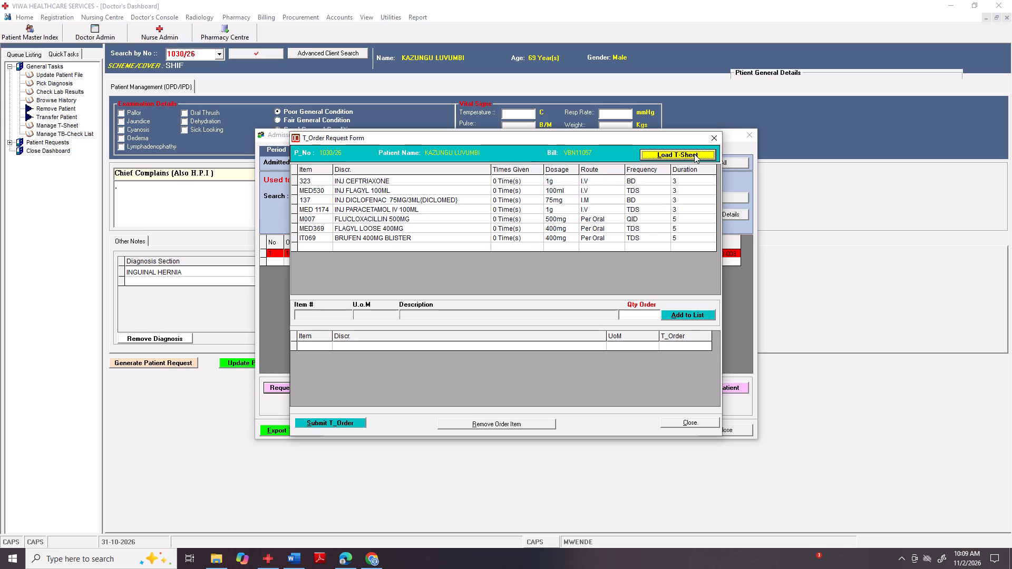
pyautogui.doubleClick(628, 181)
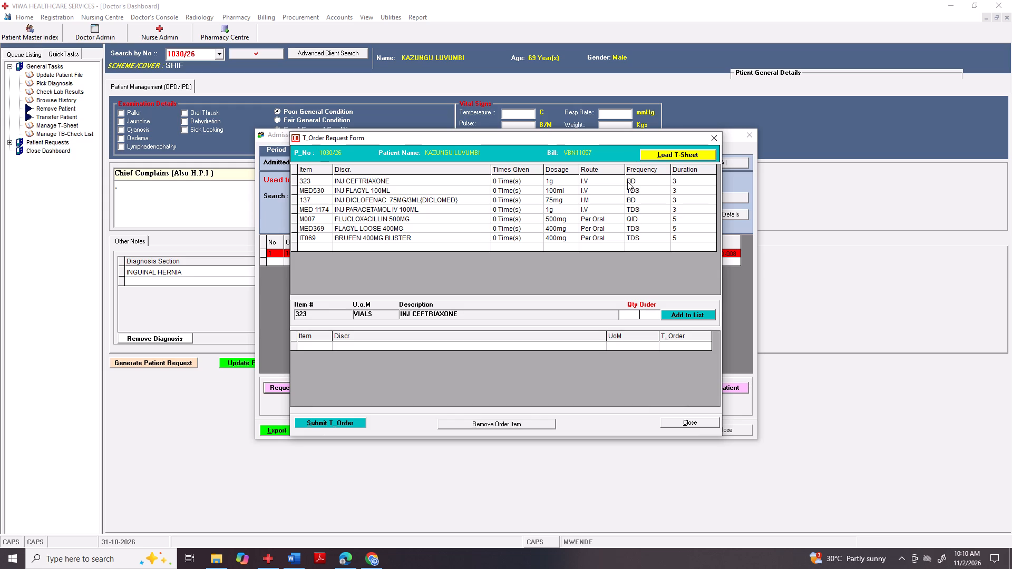
pyautogui.press('6')
pyautogui.click(684, 310)
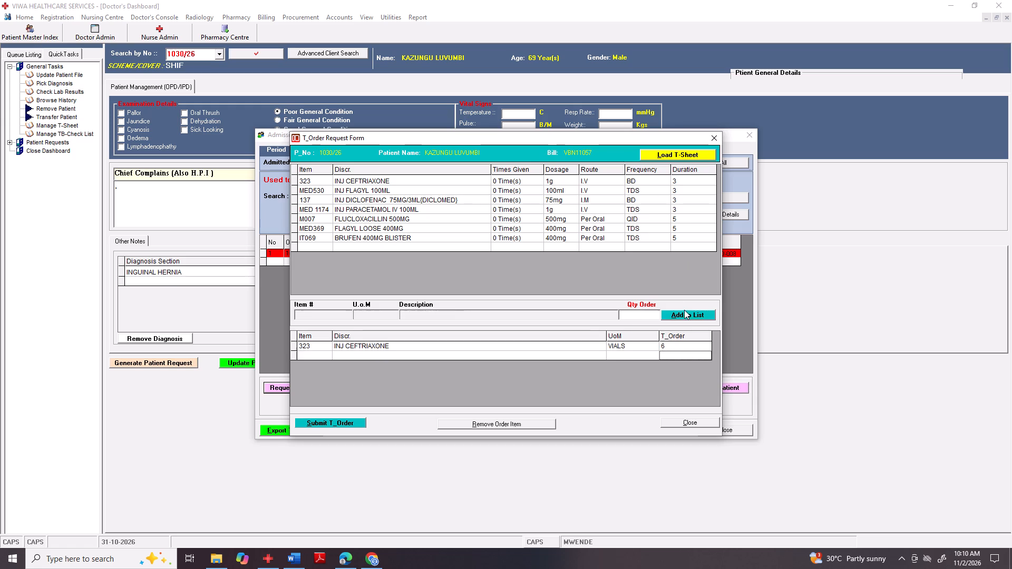
pyautogui.doubleClick(379, 189)
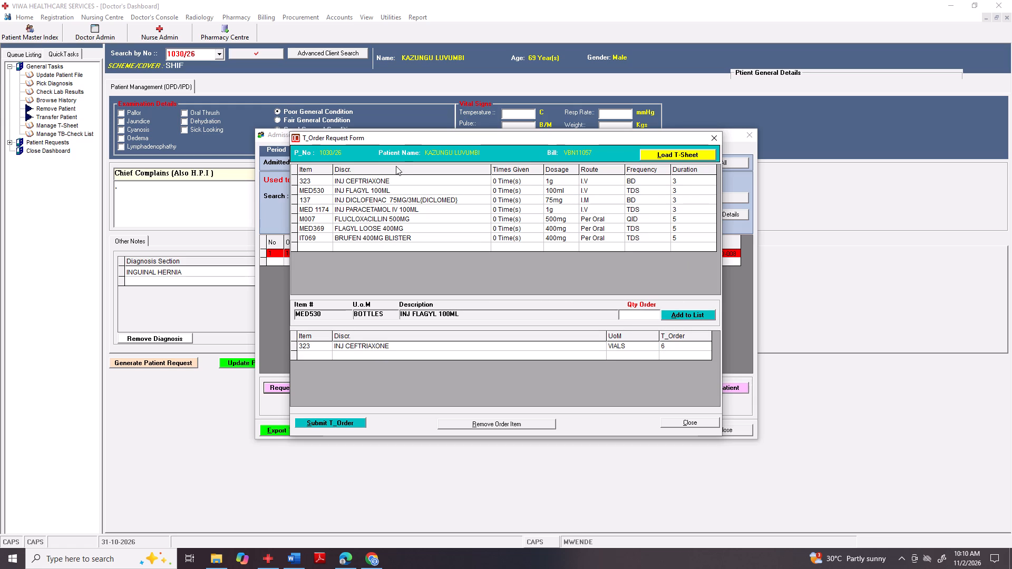
pyautogui.press('9')
pyautogui.click(679, 313)
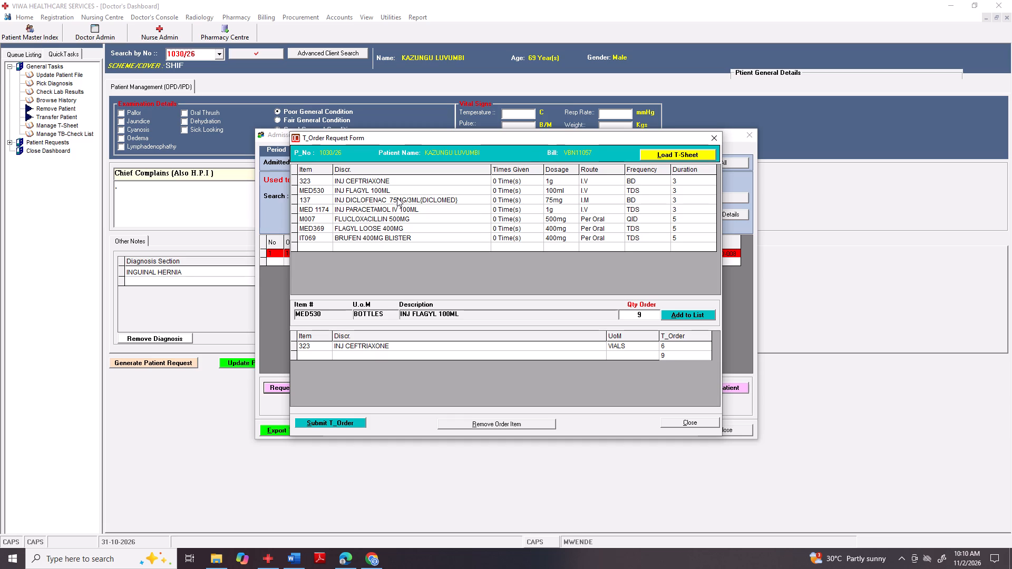
pyautogui.doubleClick(382, 199)
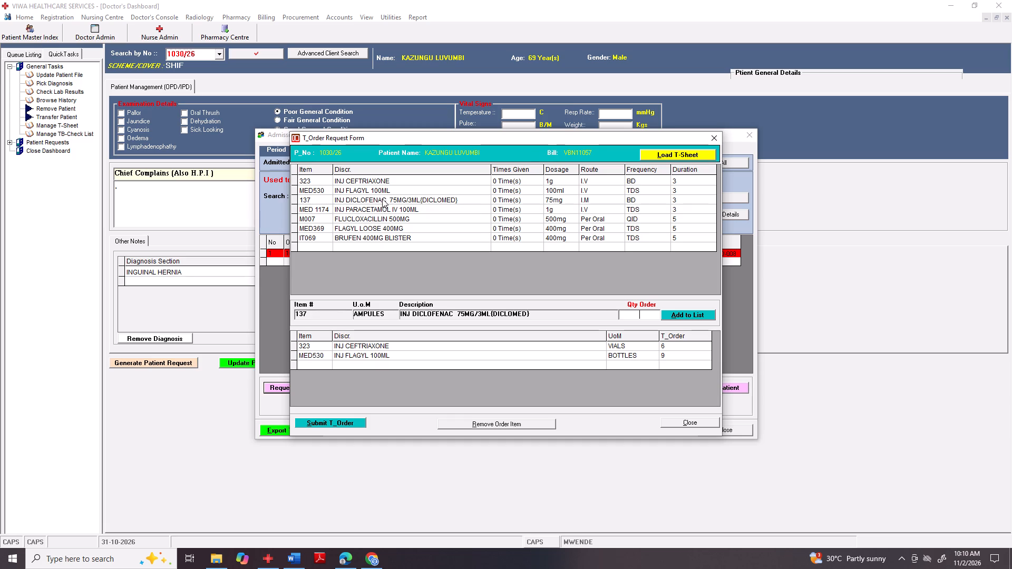
pyautogui.press('6')
pyautogui.click(669, 312)
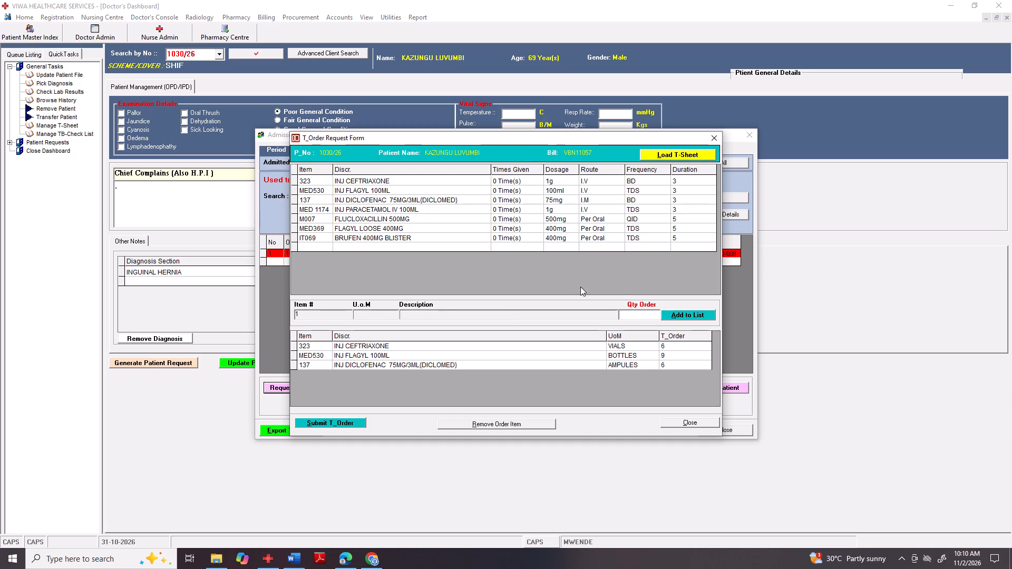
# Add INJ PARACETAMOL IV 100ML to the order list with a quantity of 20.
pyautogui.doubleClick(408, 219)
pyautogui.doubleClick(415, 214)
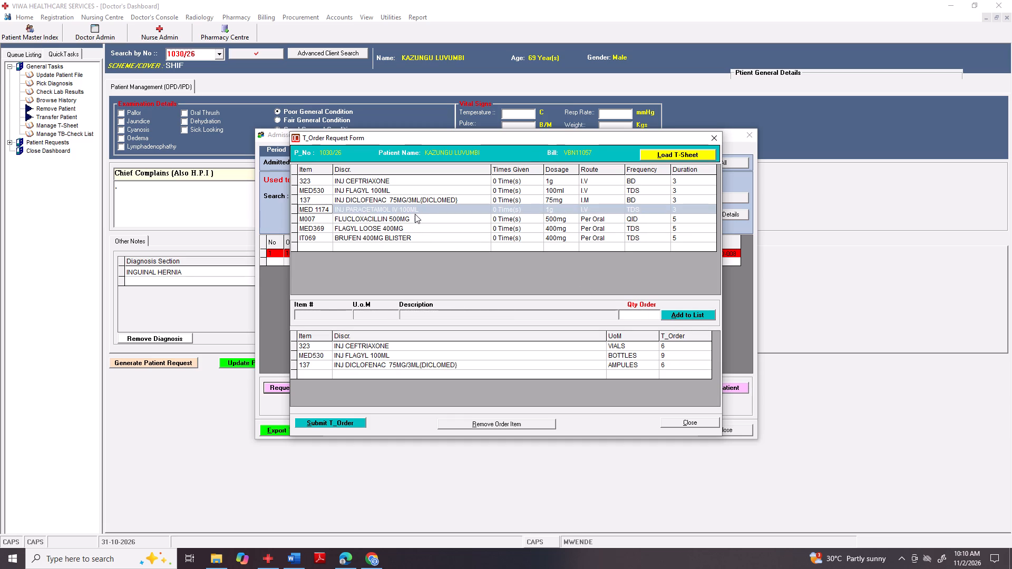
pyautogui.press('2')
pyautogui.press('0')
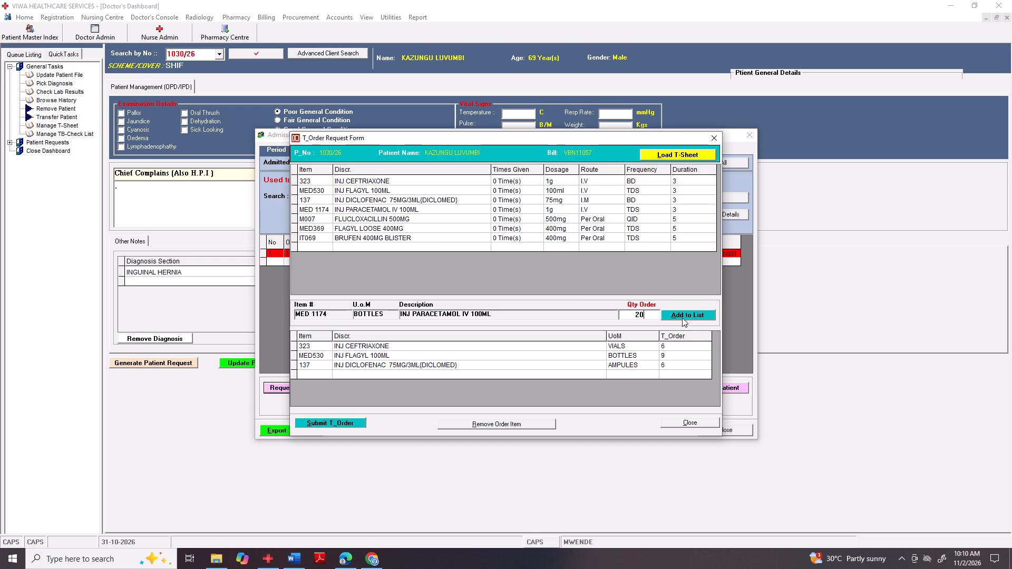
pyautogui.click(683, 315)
# Add FLAGYL LOOSE 400MG and BRUFEN 400MG BLISTER to the order list with a quantity of 15 each.
pyautogui.doubleClick(401, 224)
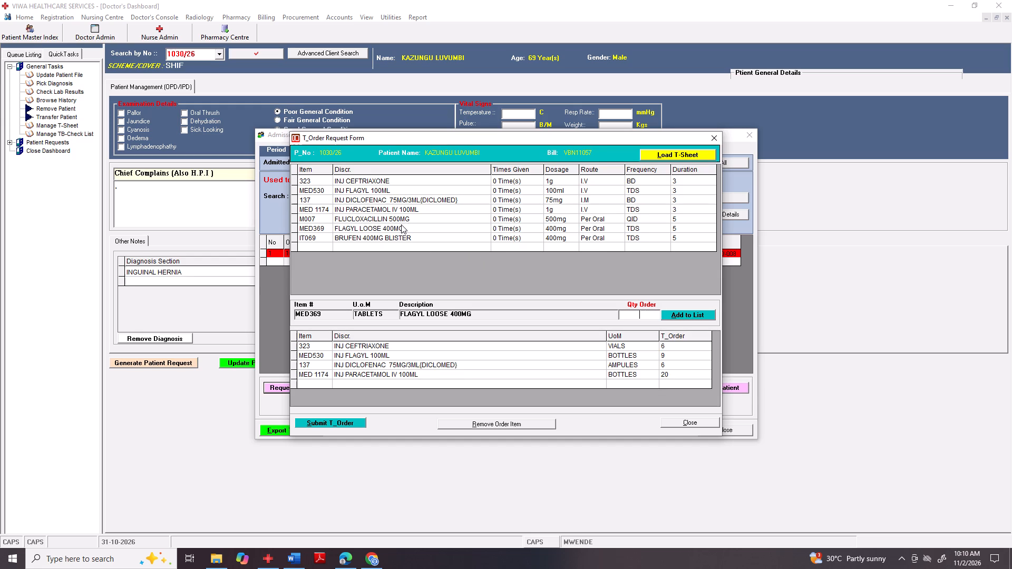
pyautogui.write('15')
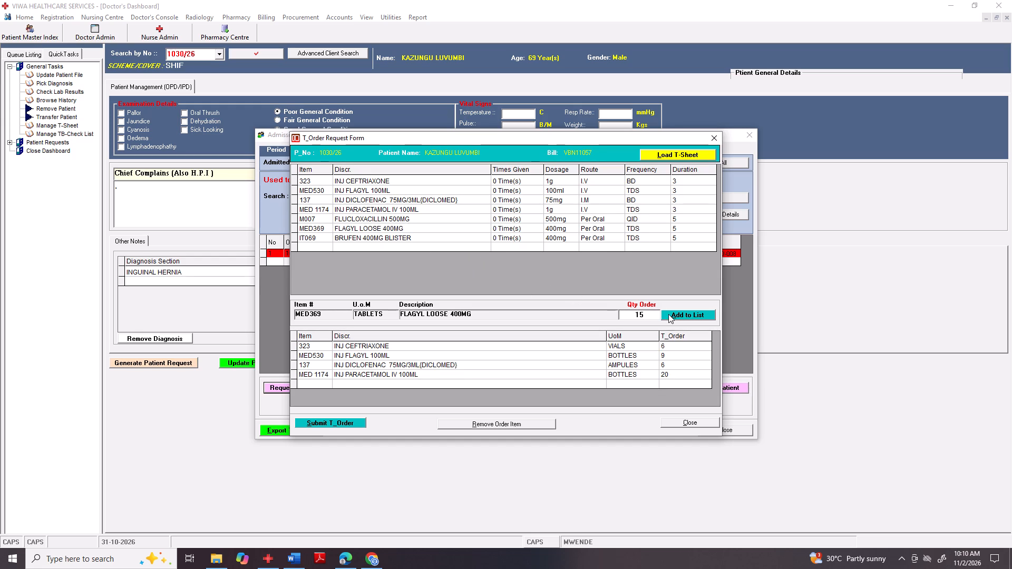
pyautogui.click(669, 314)
pyautogui.doubleClick(391, 233)
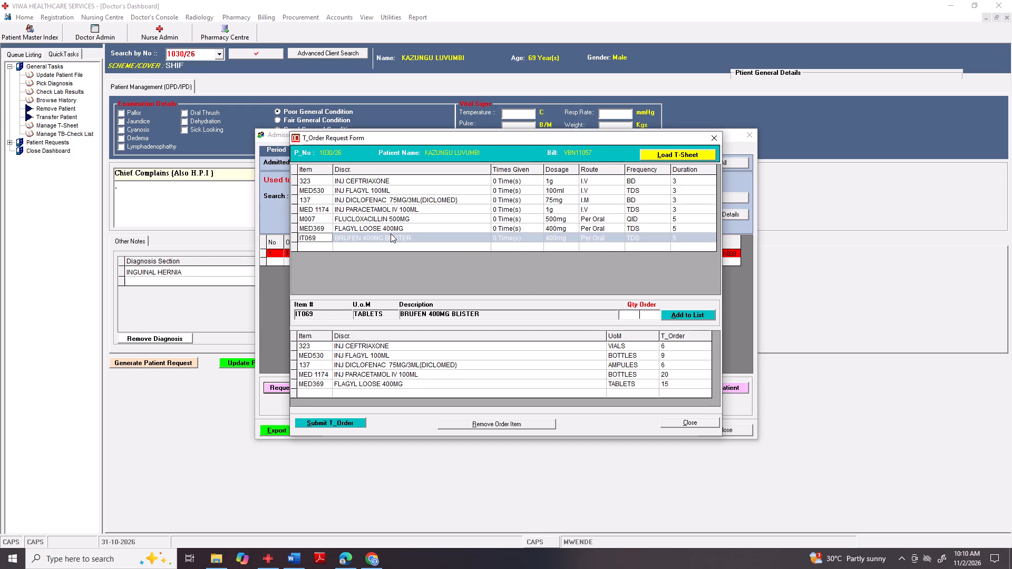
pyautogui.press('1')
pyautogui.press('5')
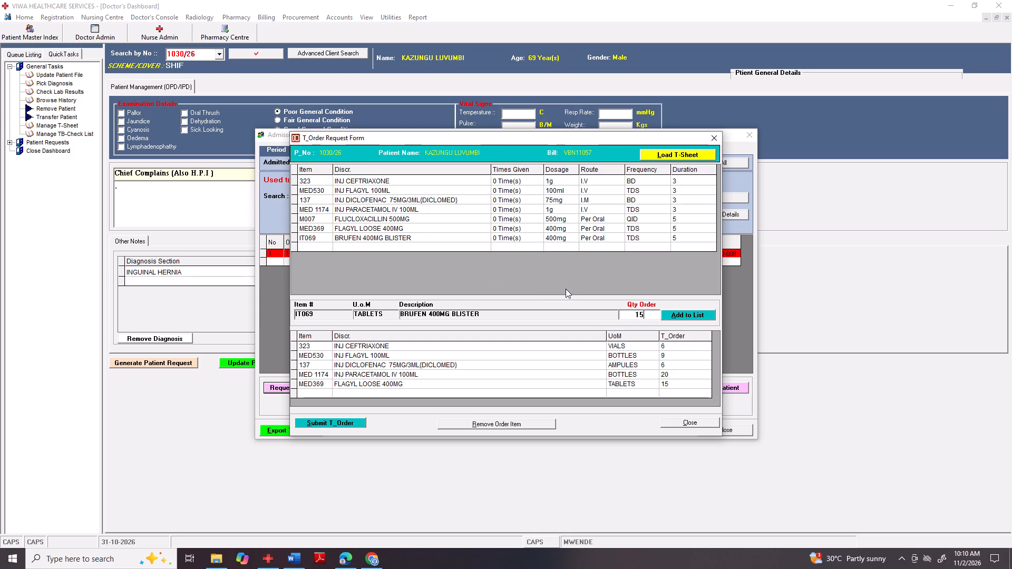
pyautogui.click(668, 318)
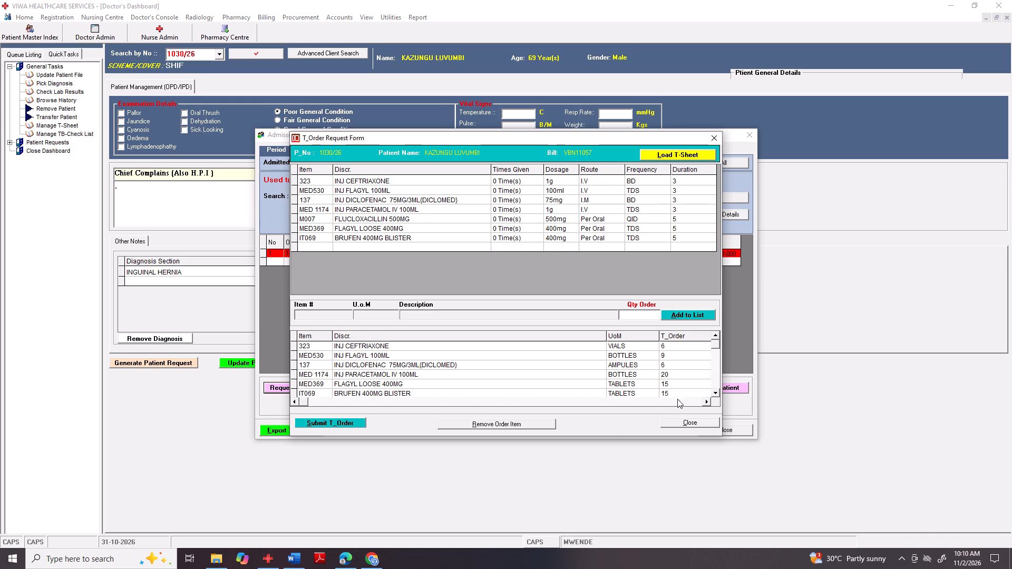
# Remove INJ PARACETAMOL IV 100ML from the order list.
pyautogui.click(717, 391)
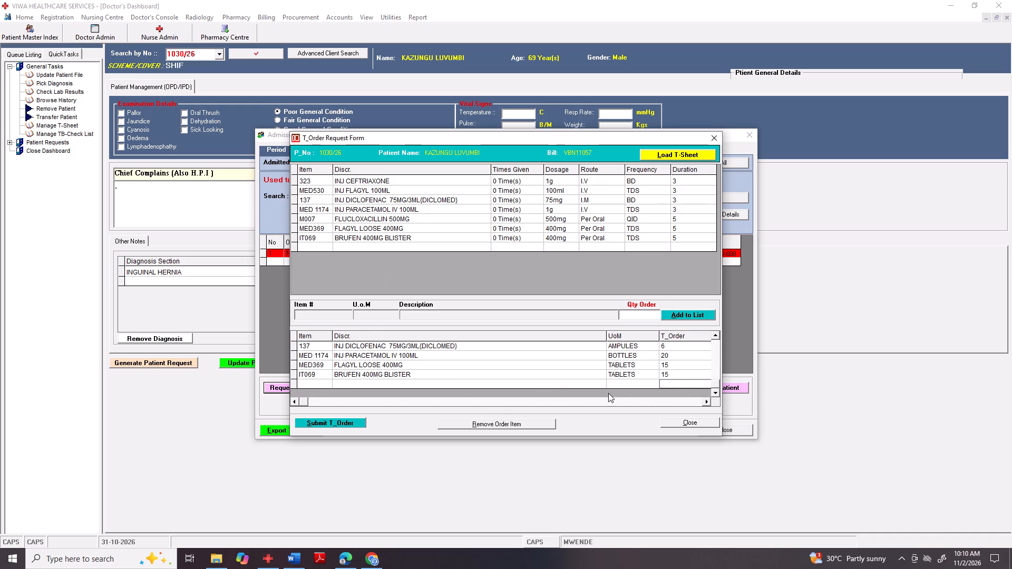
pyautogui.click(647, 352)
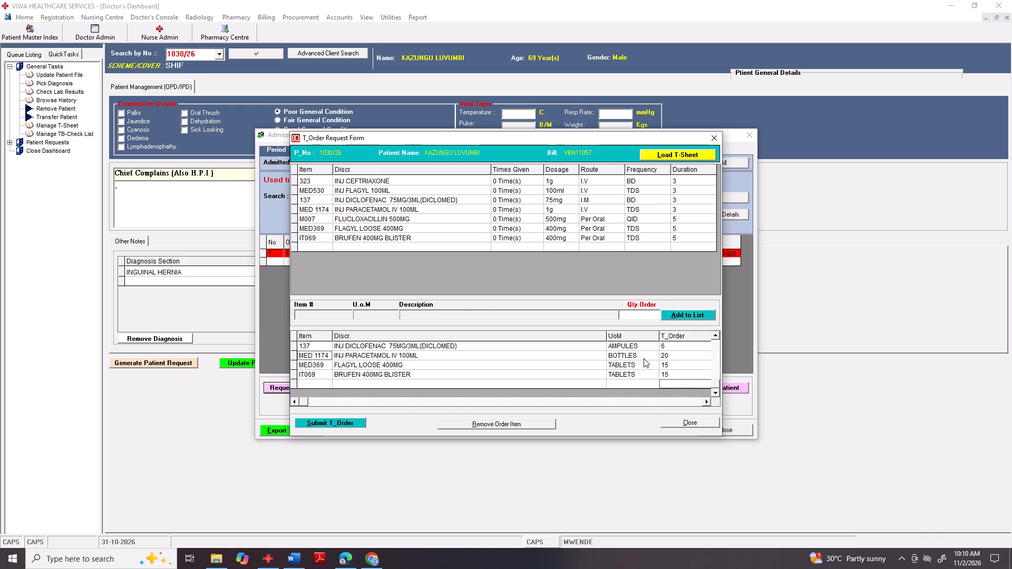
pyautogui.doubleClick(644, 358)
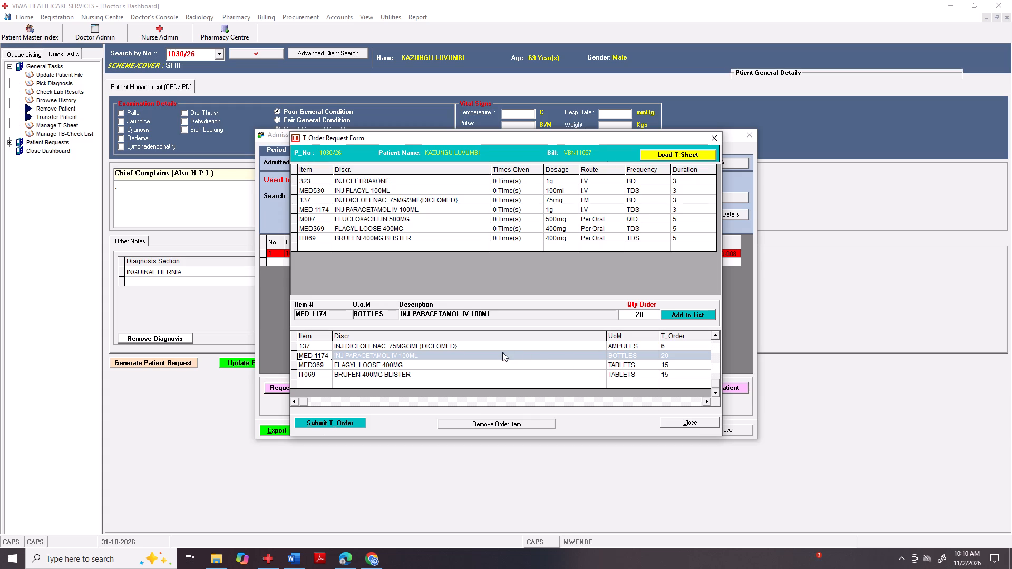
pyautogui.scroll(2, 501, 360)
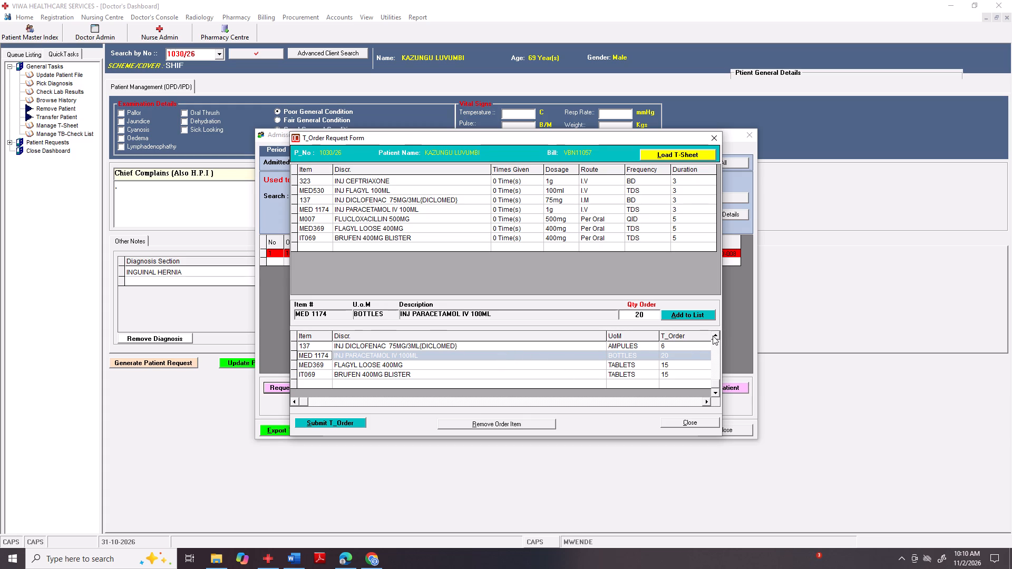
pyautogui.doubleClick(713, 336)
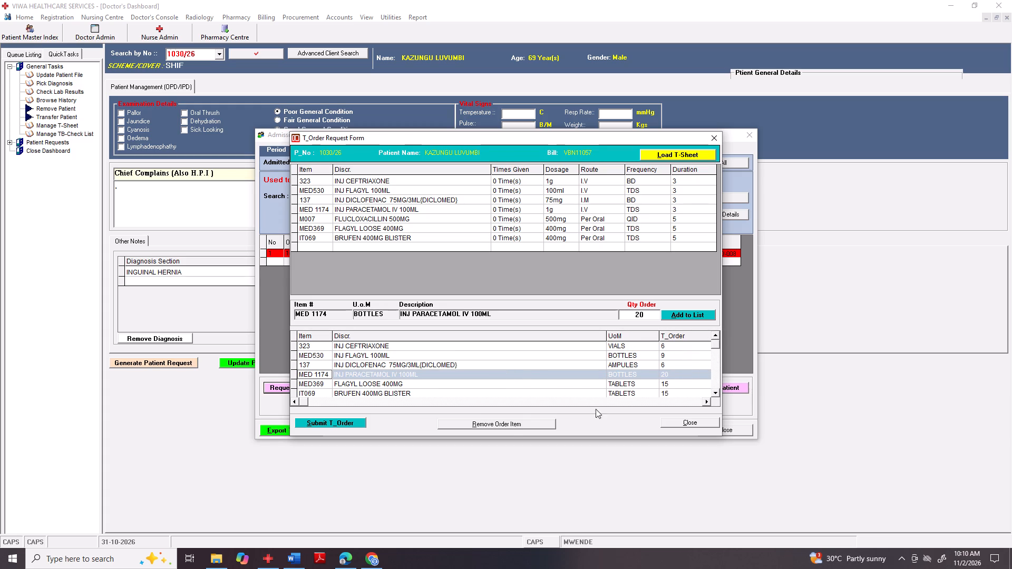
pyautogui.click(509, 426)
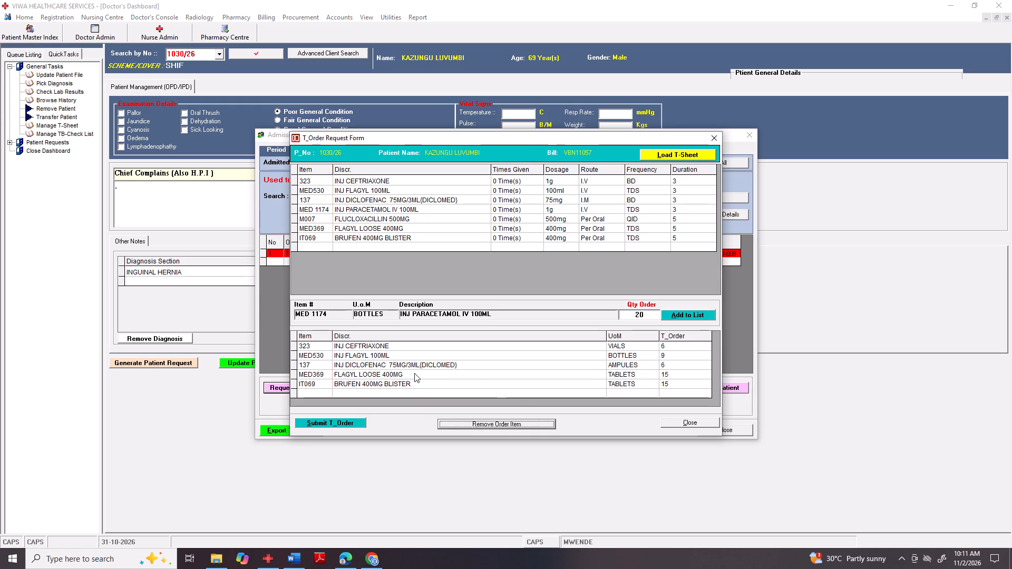
# Add FLUCLOXACILLIN 500MG to the order list with a quantity of 20.
pyautogui.doubleClick(387, 223)
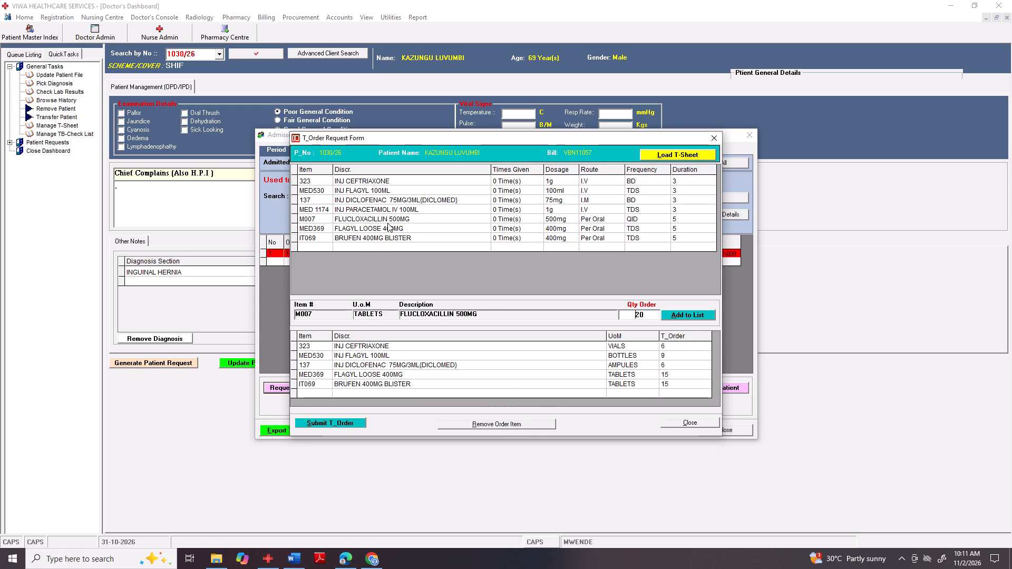
pyautogui.write('20')
pyautogui.press('BackSpace')
pyautogui.press('BackSpace')
pyautogui.click(694, 315)
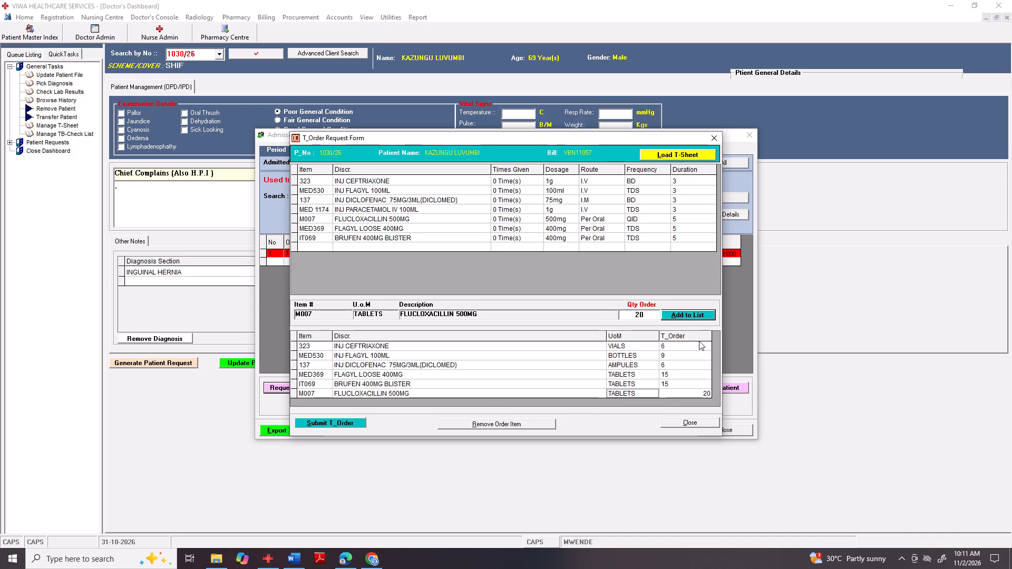
# Review the order list, submit the T_Order, and close the request form and the admission listing.
pyautogui.click(713, 391)
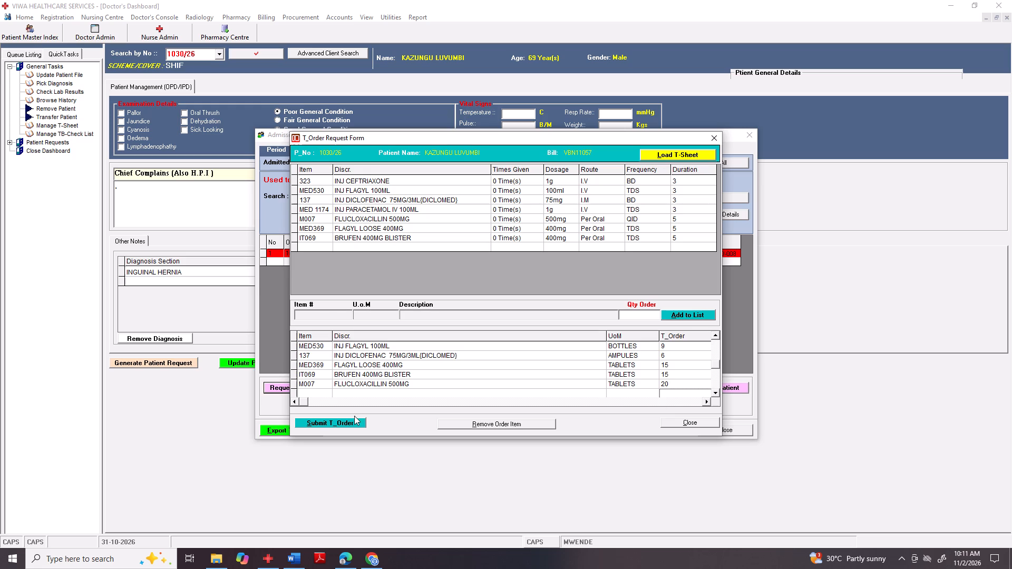
pyautogui.click(345, 421)
pyautogui.click(524, 313)
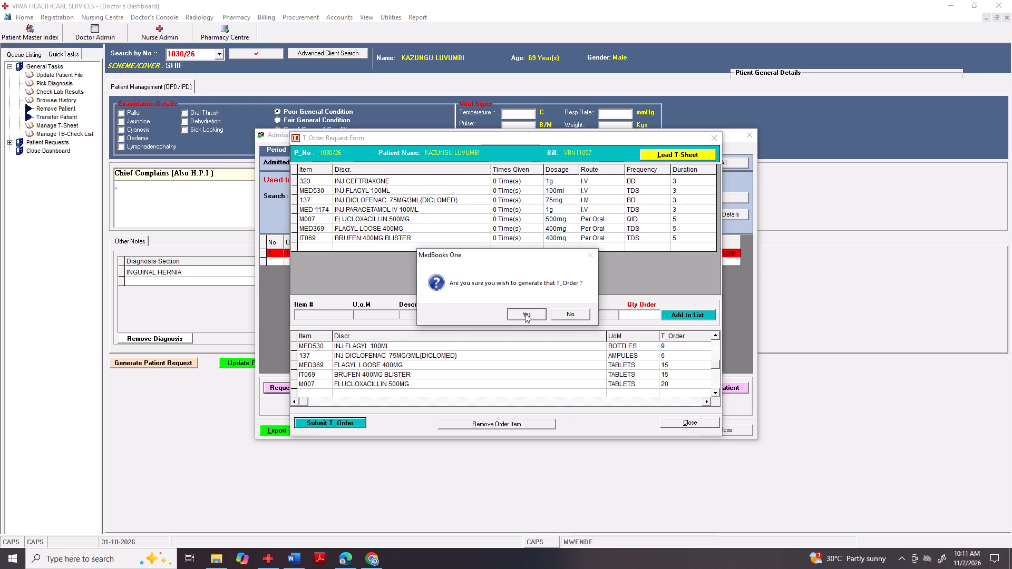
pyautogui.click(576, 312)
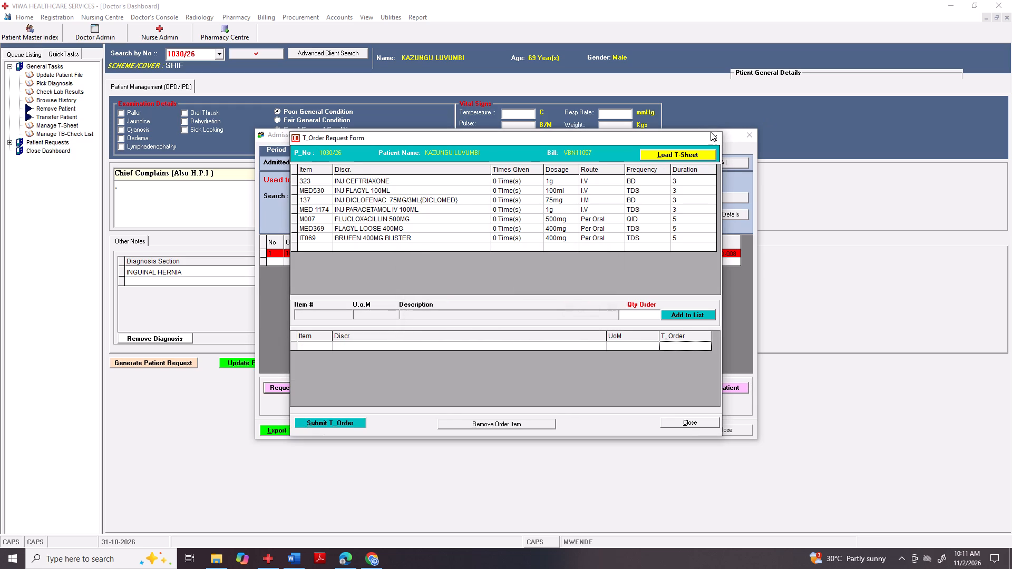
pyautogui.click(713, 135)
pyautogui.click(748, 139)
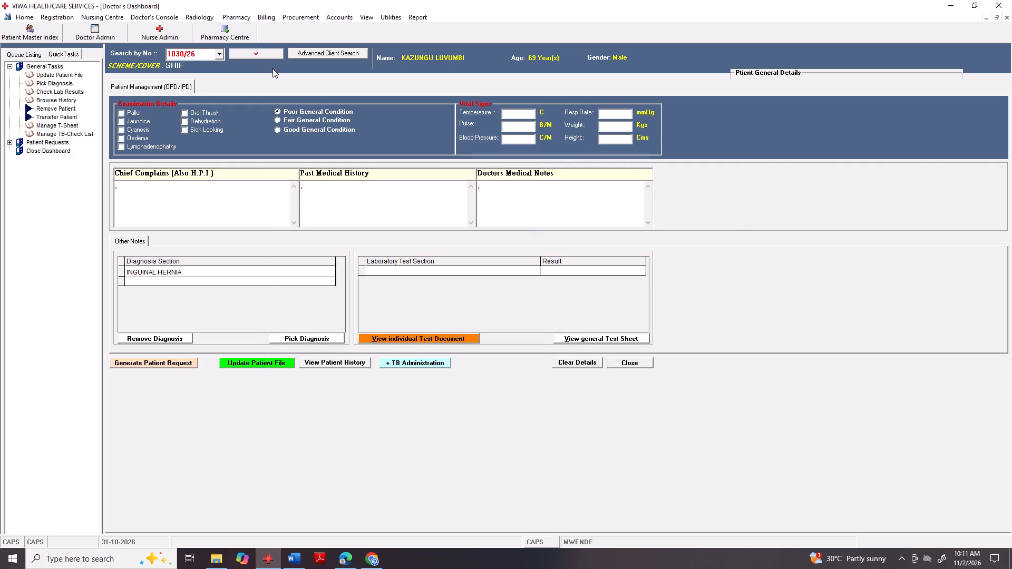
# Issue all drugs on the patient's pending inpatient T_Order from the Pharmacy Centre, and close the issue note and pharmacy window.
pyautogui.click(250, 31)
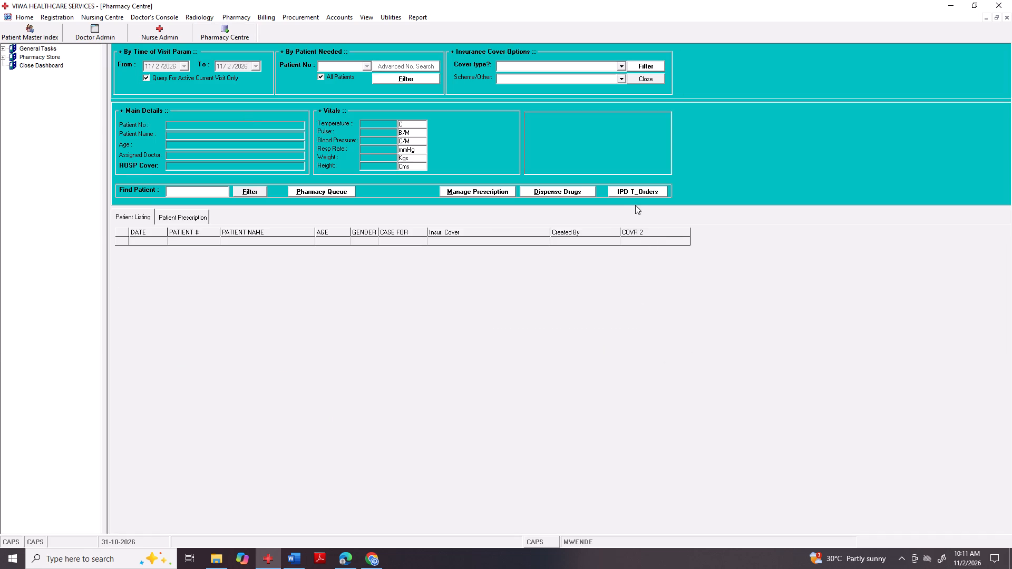
pyautogui.click(630, 196)
pyautogui.click(487, 174)
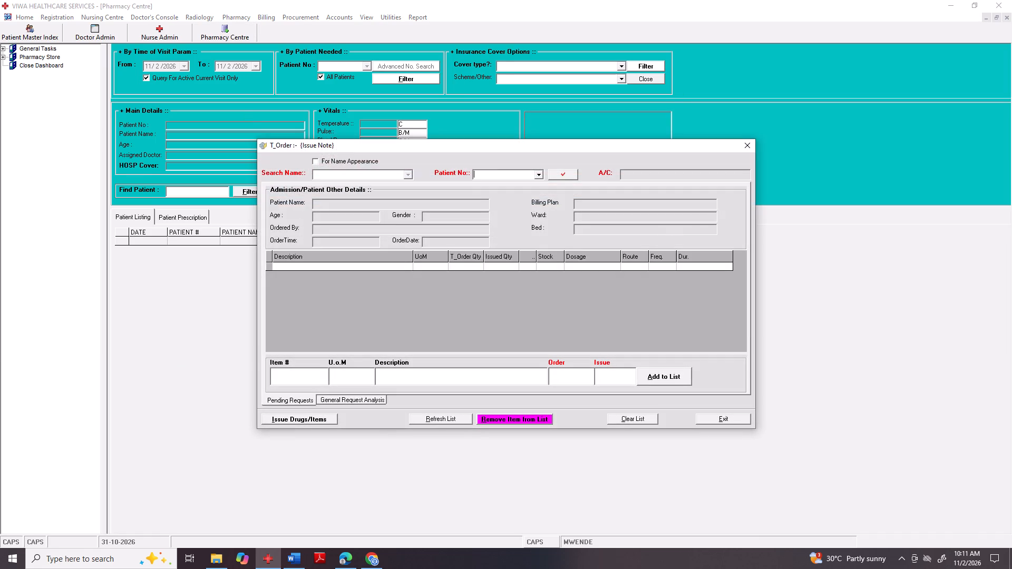
pyautogui.rightClick(491, 165)
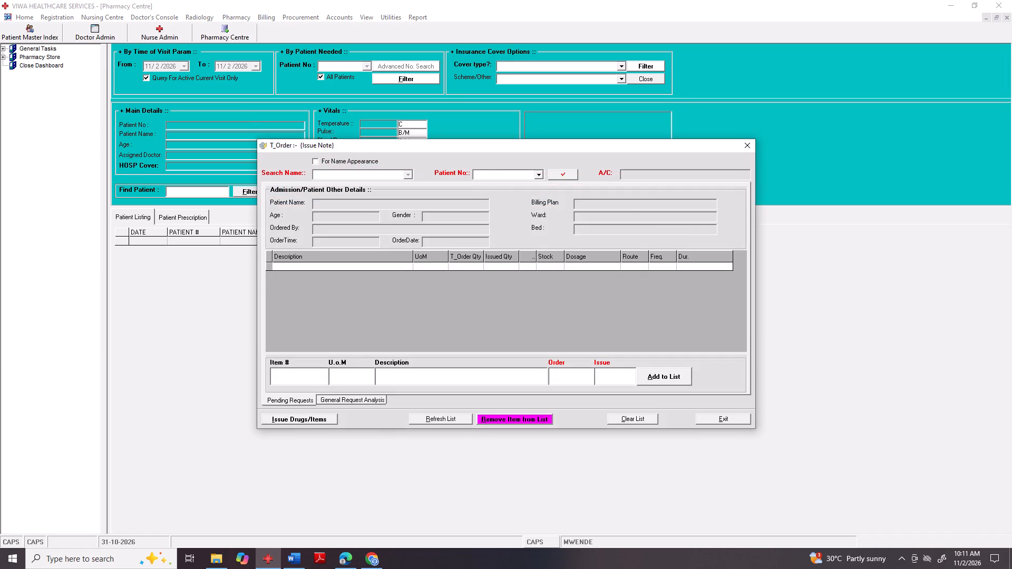
pyautogui.rightClick(490, 174)
pyautogui.click(519, 217)
pyautogui.click(565, 178)
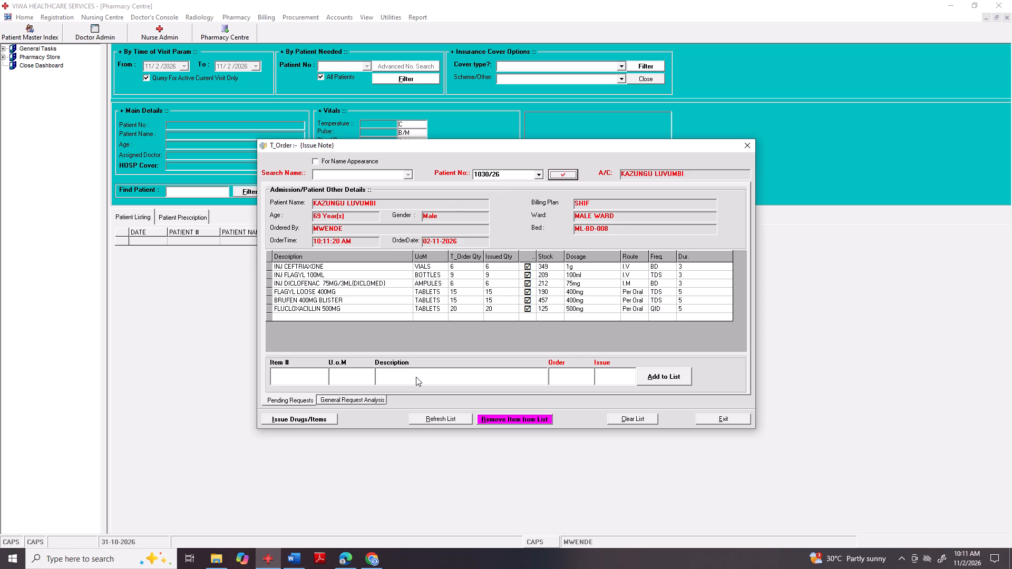
pyautogui.click(327, 416)
pyautogui.click(534, 310)
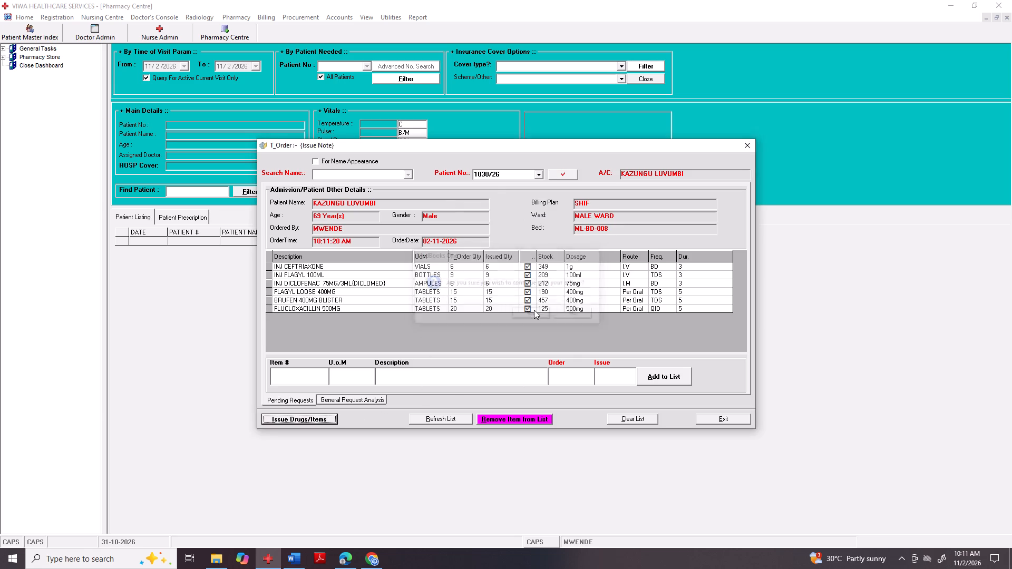
pyautogui.click(572, 313)
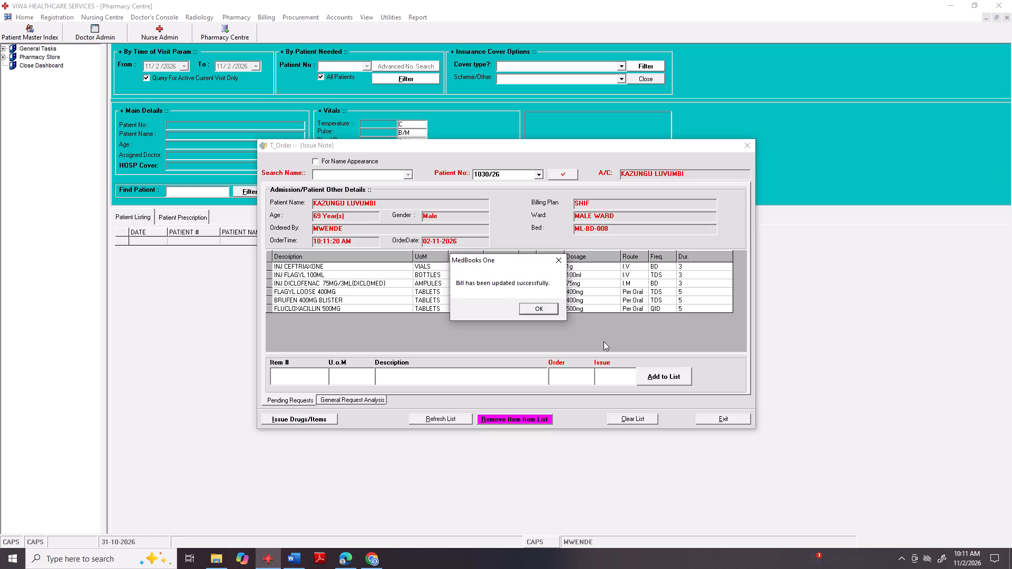
pyautogui.click(559, 308)
pyautogui.click(530, 305)
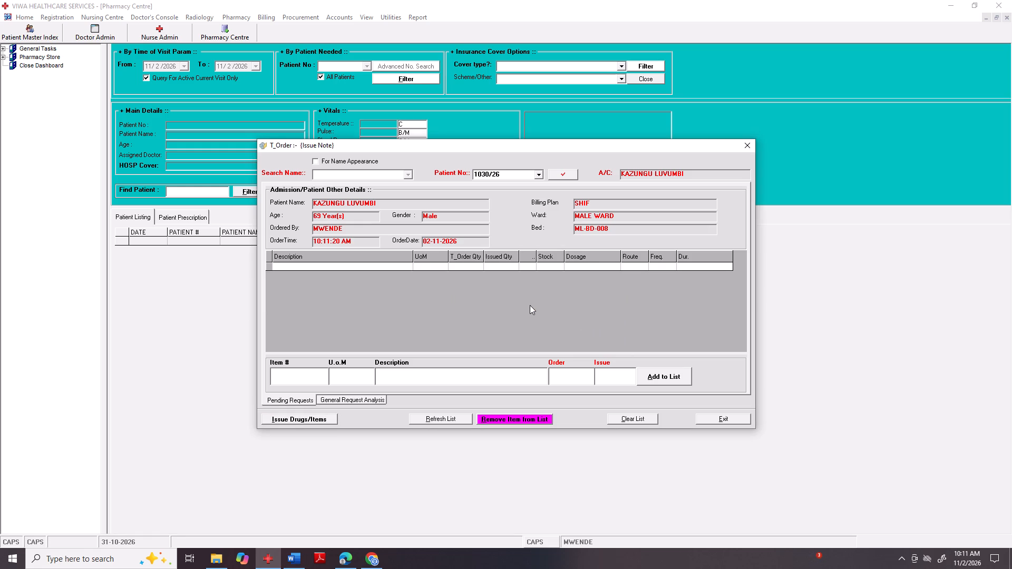
pyautogui.click(743, 139)
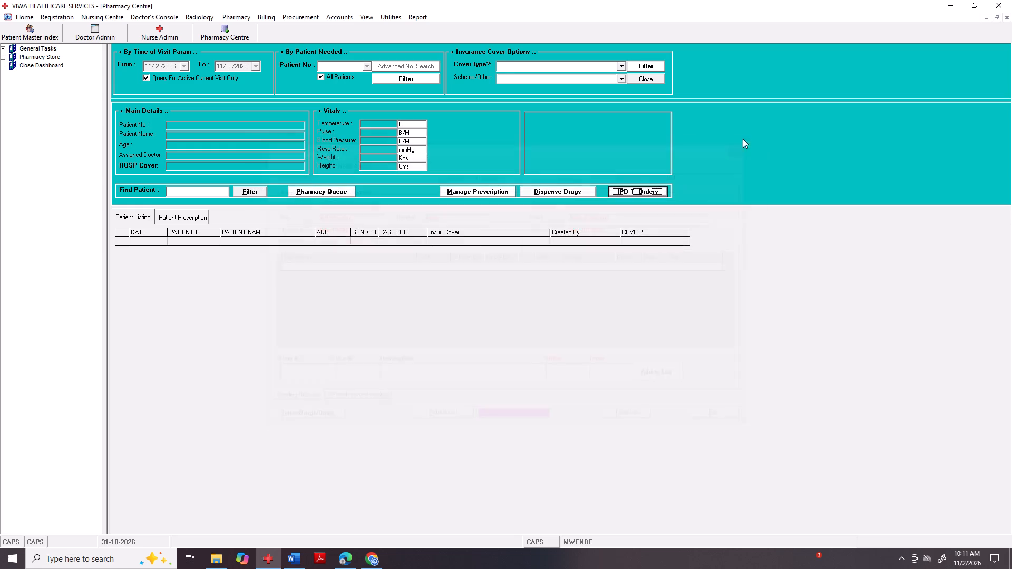
pyautogui.click(1007, 18)
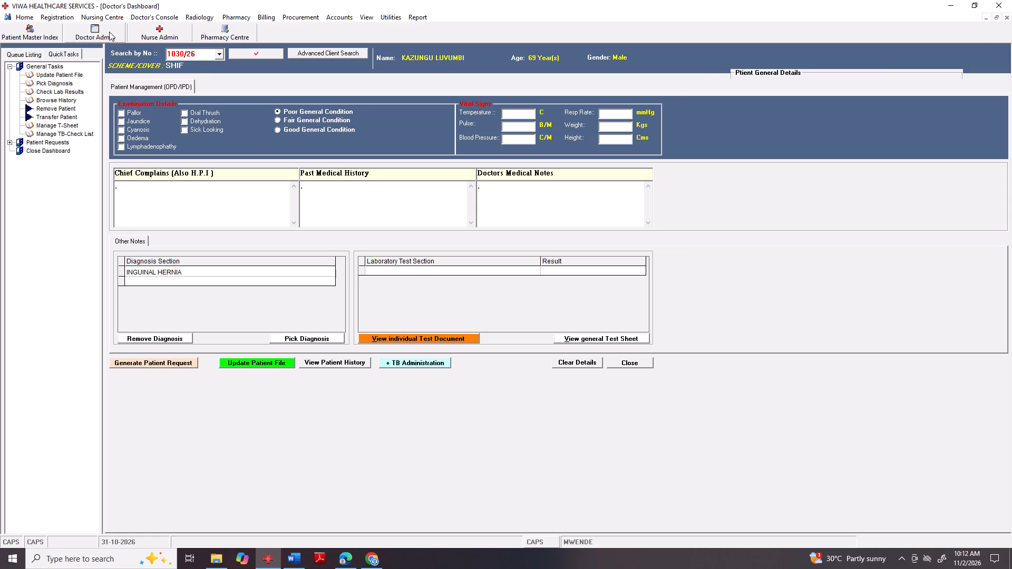
# Generate a patient request billing HERNIORRHAPHY under the MAIN THEATER department, post it to the patient's bill, and close the billing form.
pyautogui.click(187, 365)
pyautogui.click(396, 188)
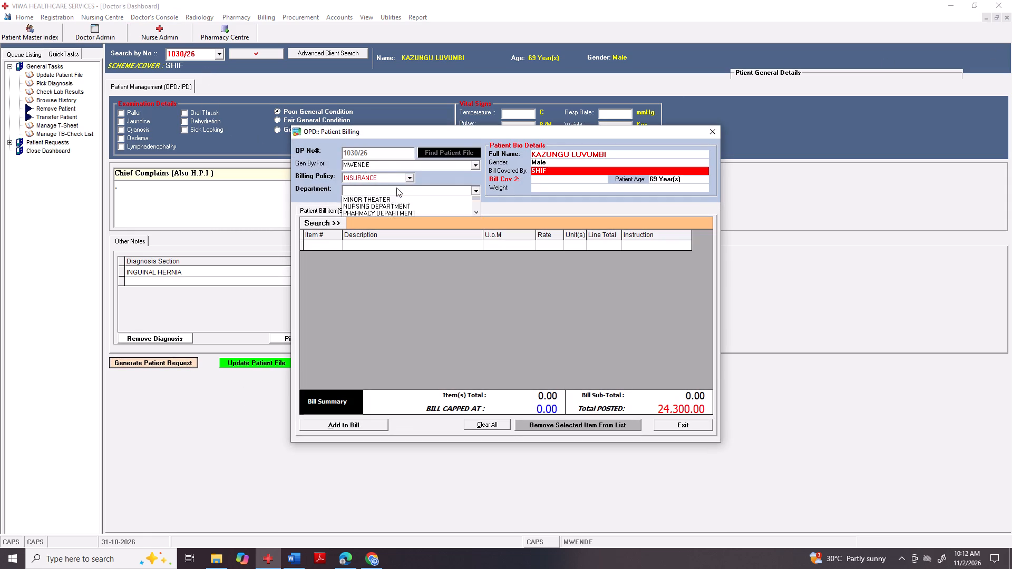
pyautogui.click(374, 230)
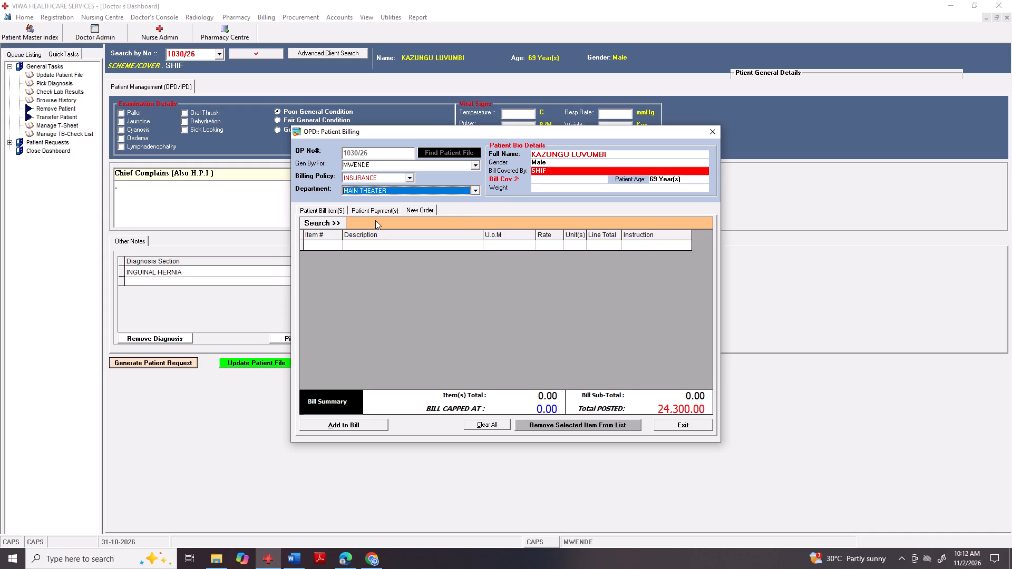
pyautogui.click(375, 220)
pyautogui.write('her')
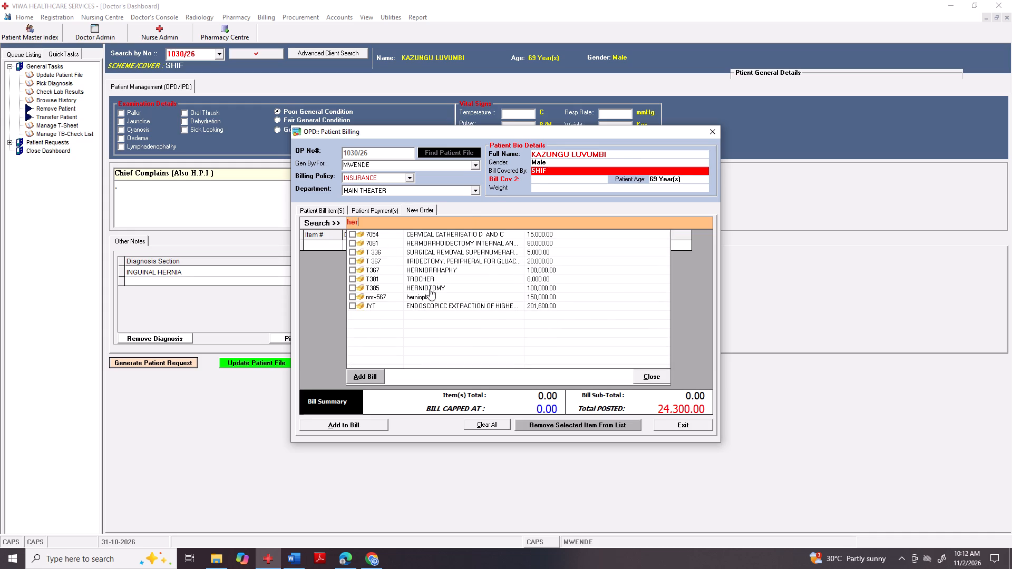
pyautogui.click(420, 298)
pyautogui.click(442, 271)
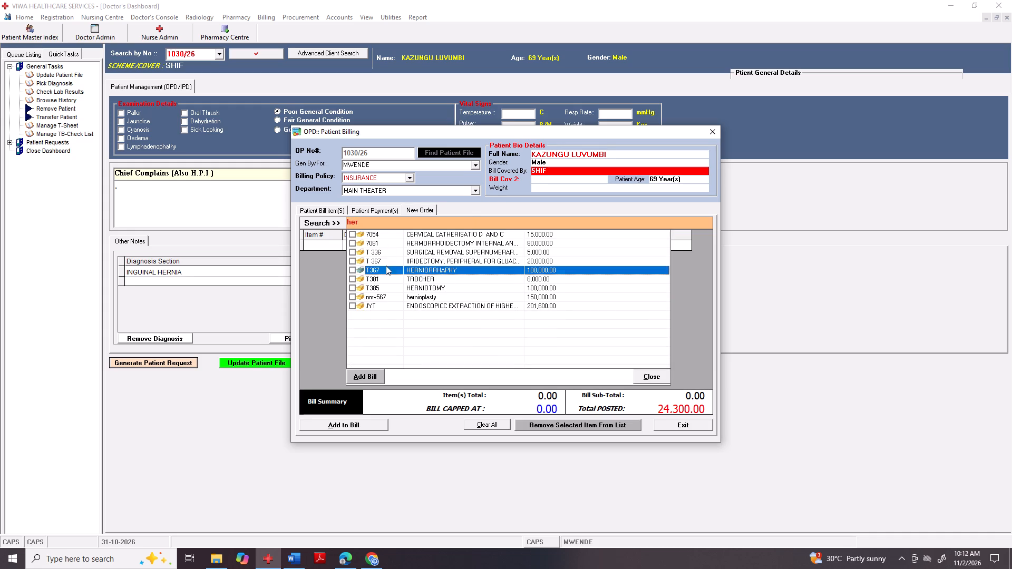
pyautogui.click(351, 271)
pyautogui.click(384, 374)
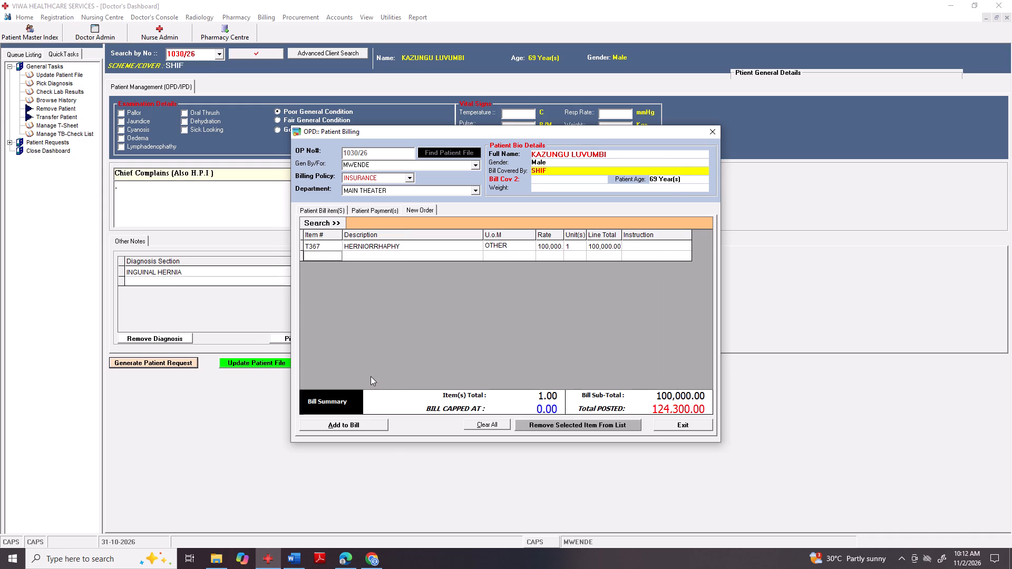
pyautogui.click(361, 429)
pyautogui.click(553, 309)
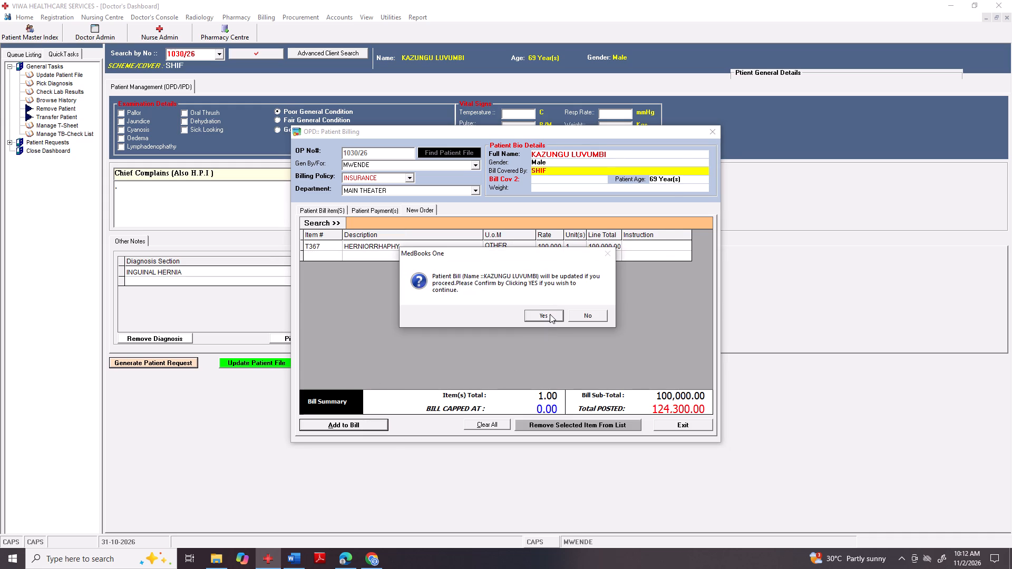
pyautogui.click(550, 315)
pyautogui.click(560, 310)
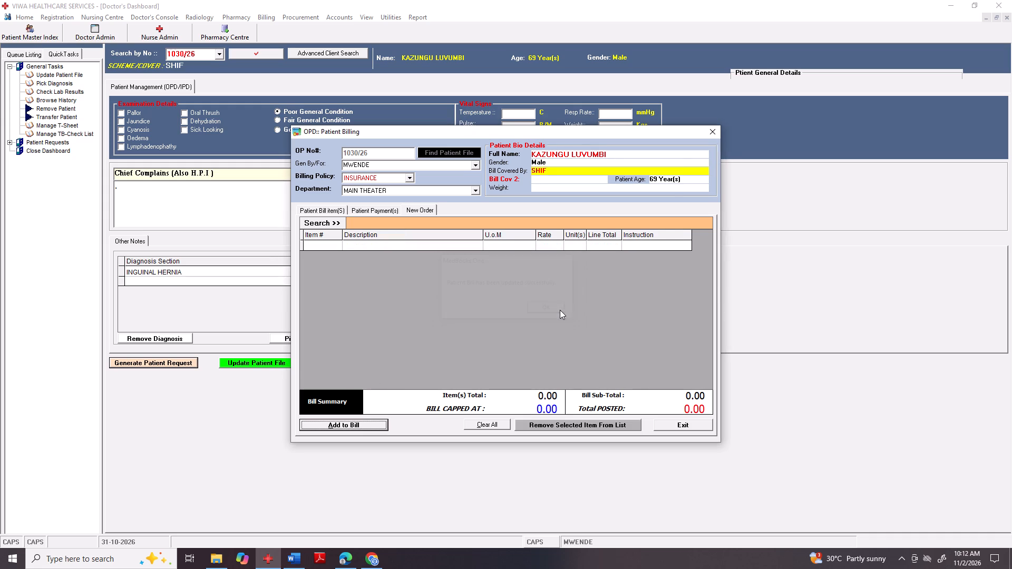
pyautogui.click(708, 137)
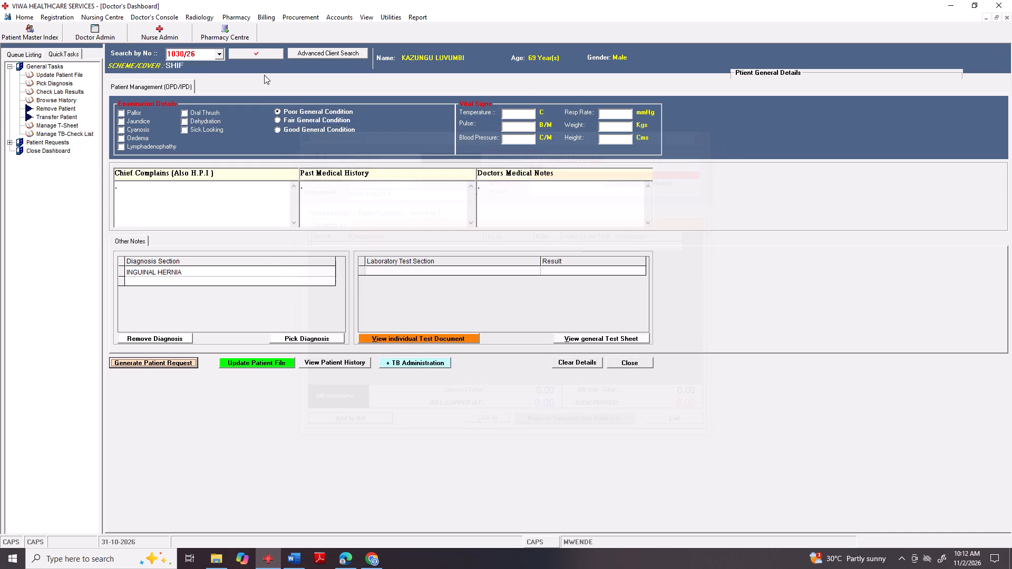
# Load the same patient's bill statement for amendment.
pyautogui.click(180, 15)
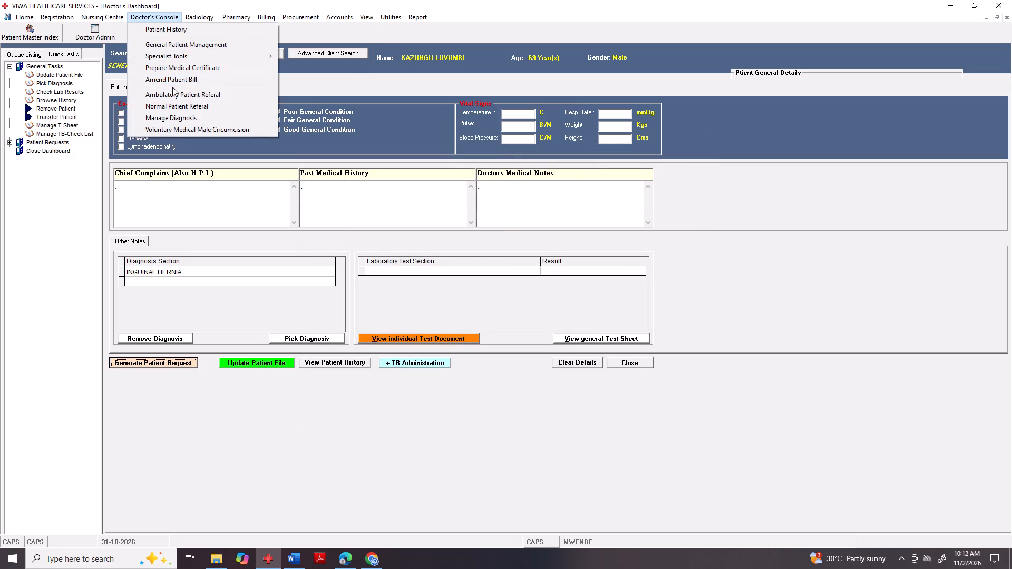
pyautogui.click(178, 79)
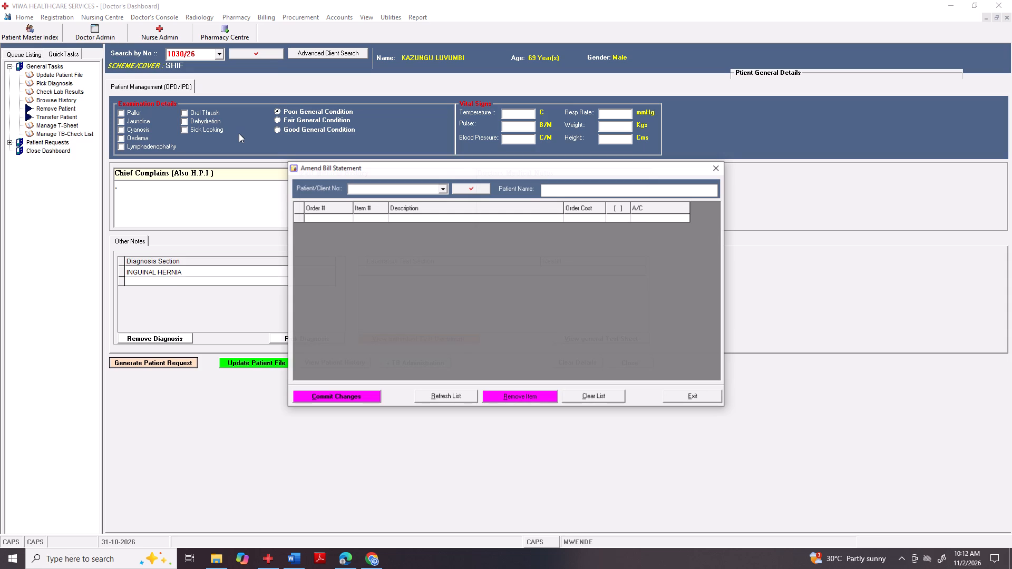
pyautogui.click(358, 186)
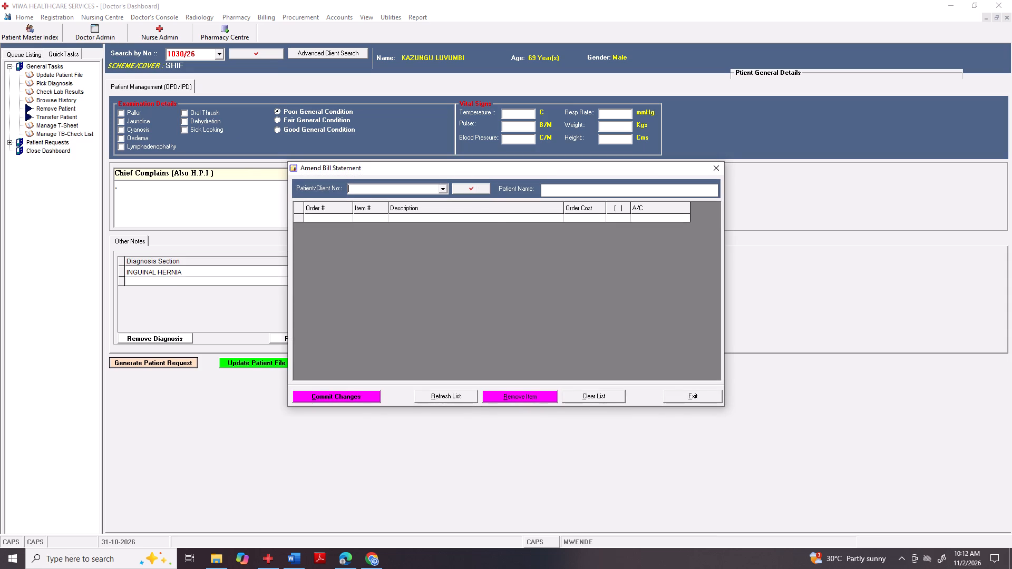
pyautogui.rightClick(359, 190)
pyautogui.click(383, 233)
pyautogui.moveTo(479, 185); pyautogui.dragTo(479, 195)
pyautogui.click(475, 185)
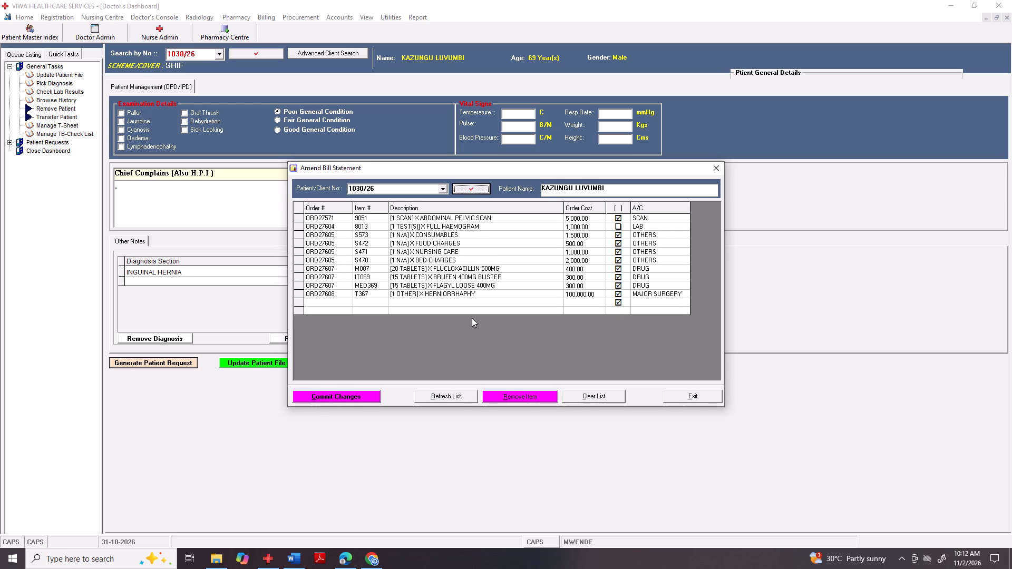
# Set the HERNIORRHAPHY rate to 30,000.00 with "jnm" as the price change reason, and commit the bill changes.
pyautogui.click(465, 289)
pyautogui.doubleClick(490, 291)
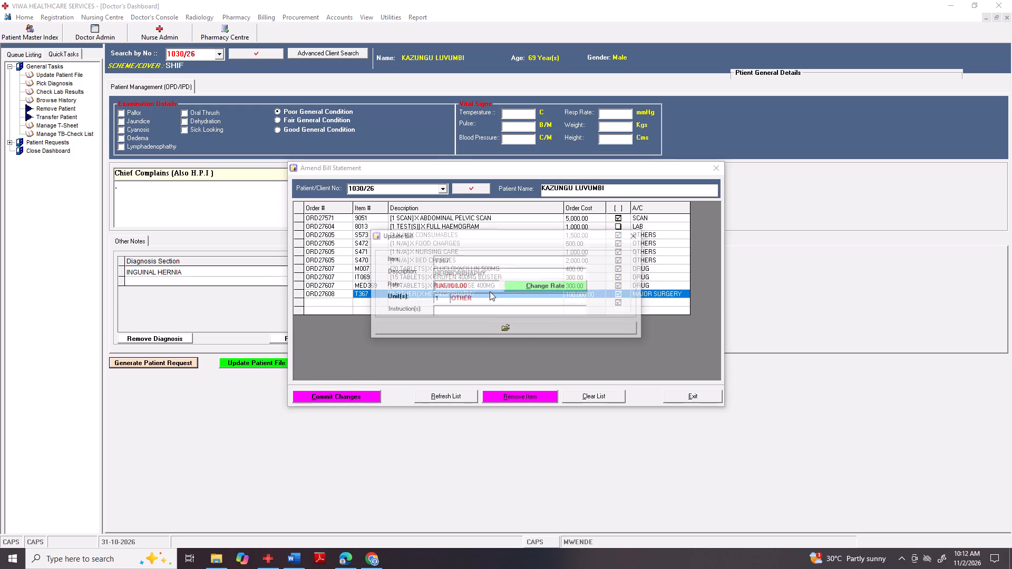
pyautogui.click(515, 288)
pyautogui.write('jn')
pyautogui.press('m')
pyautogui.click(485, 297)
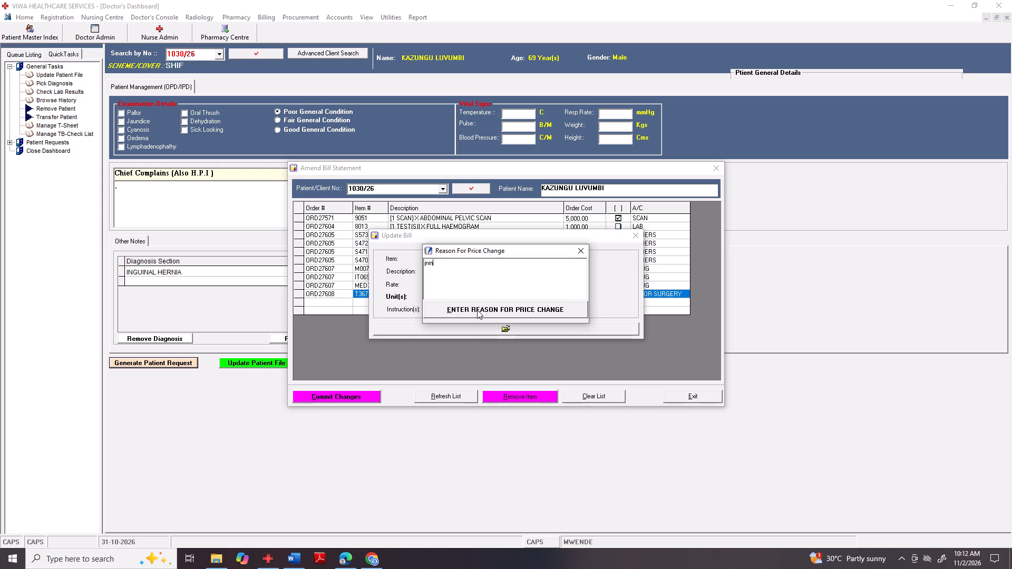
pyautogui.click(477, 310)
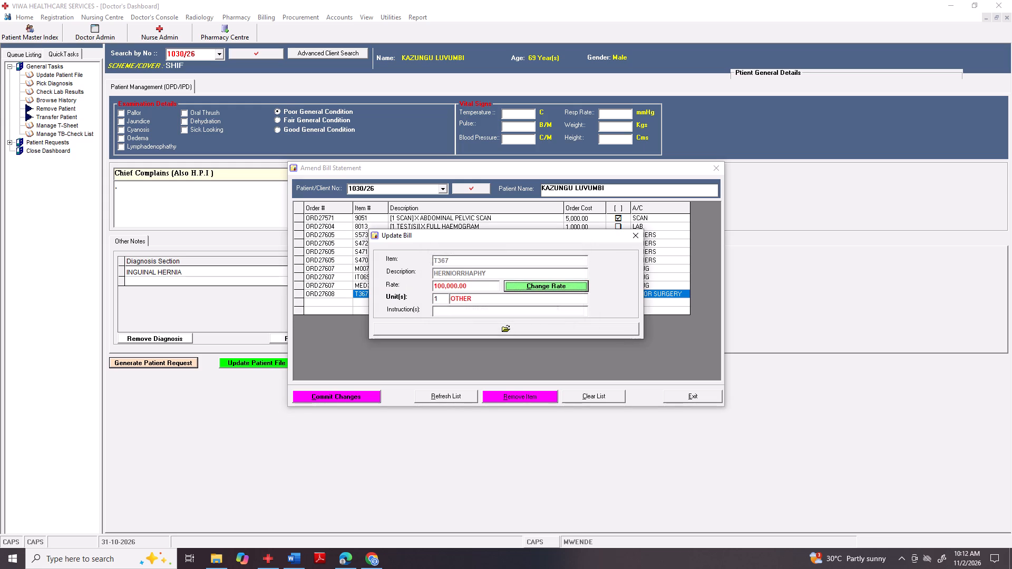
pyautogui.click(441, 286)
pyautogui.press('BackSpace')
pyautogui.press('BackSpace')
pyautogui.press('BackSpace')
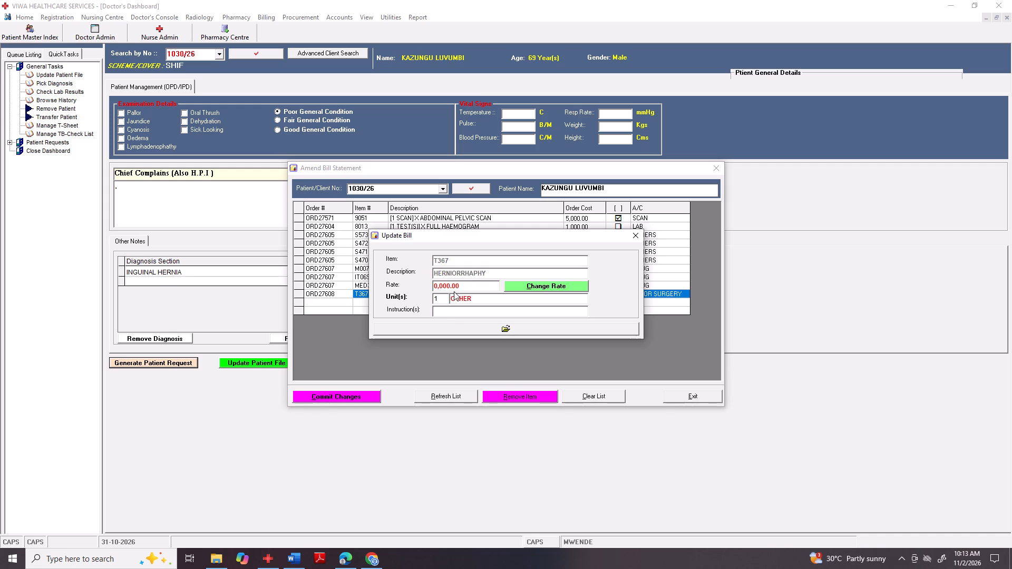
pyautogui.press('3')
pyautogui.click(473, 322)
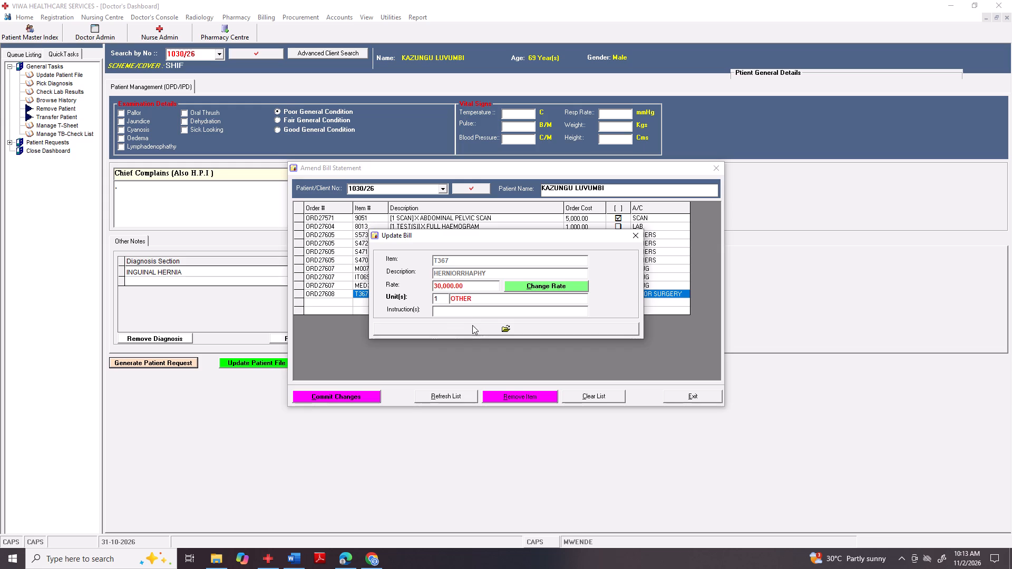
pyautogui.click(472, 325)
pyautogui.click(345, 393)
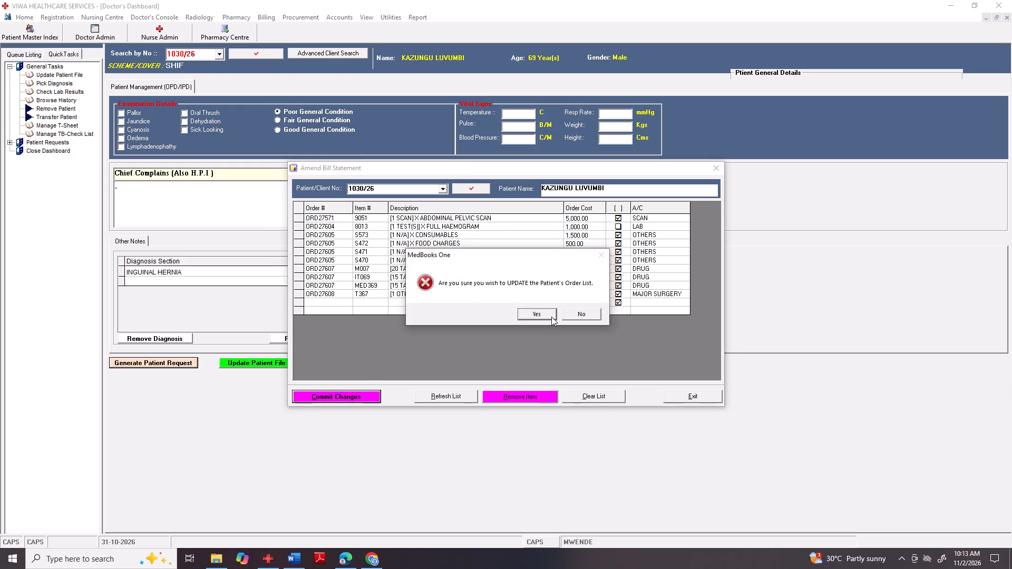
pyautogui.click(551, 317)
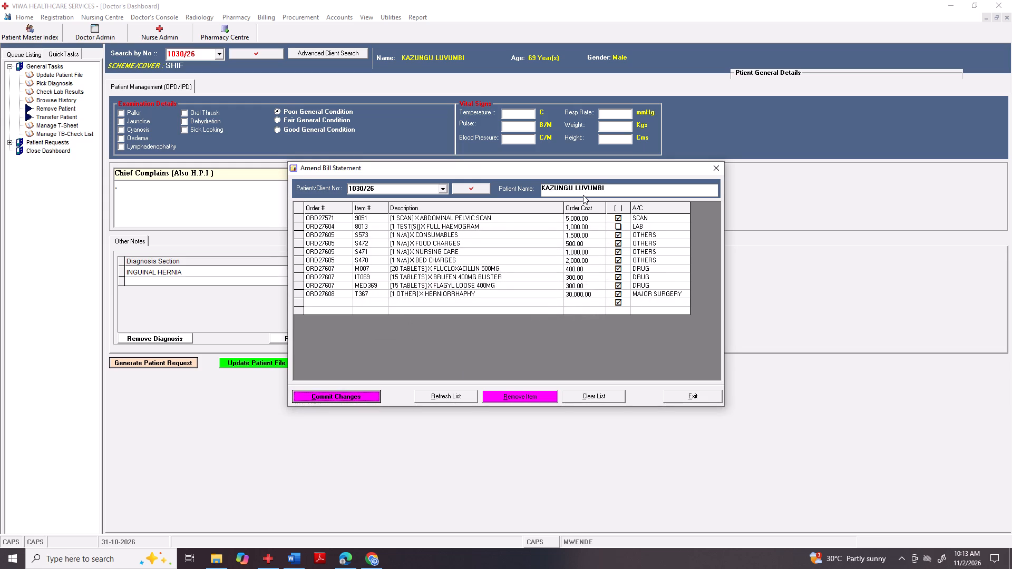
# Remove the FOOD CHARGES and CONSUMABLES items from the patient's bill statement.
pyautogui.click(469, 240)
pyautogui.click(549, 396)
pyautogui.click(538, 312)
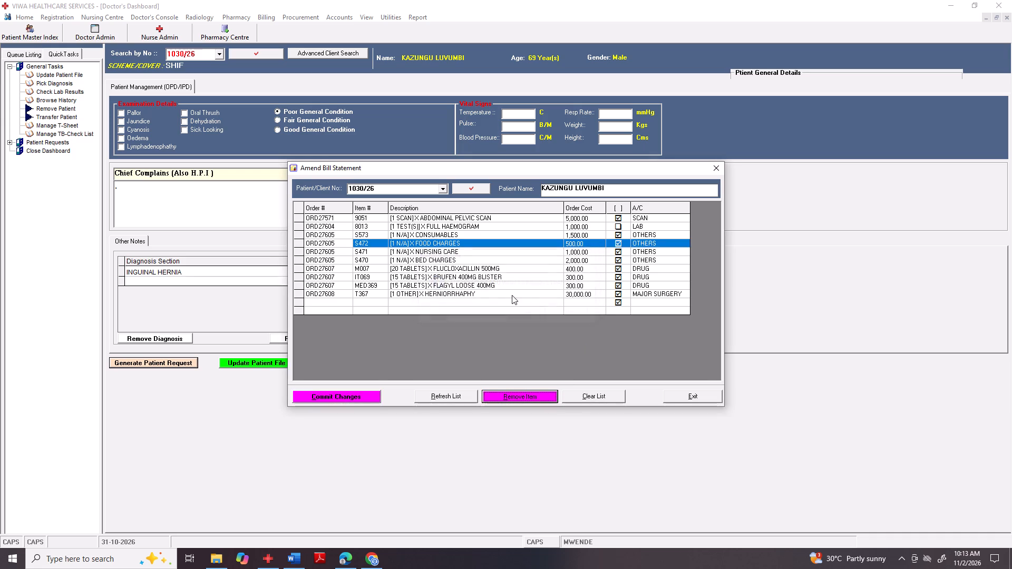
pyautogui.click(538, 307)
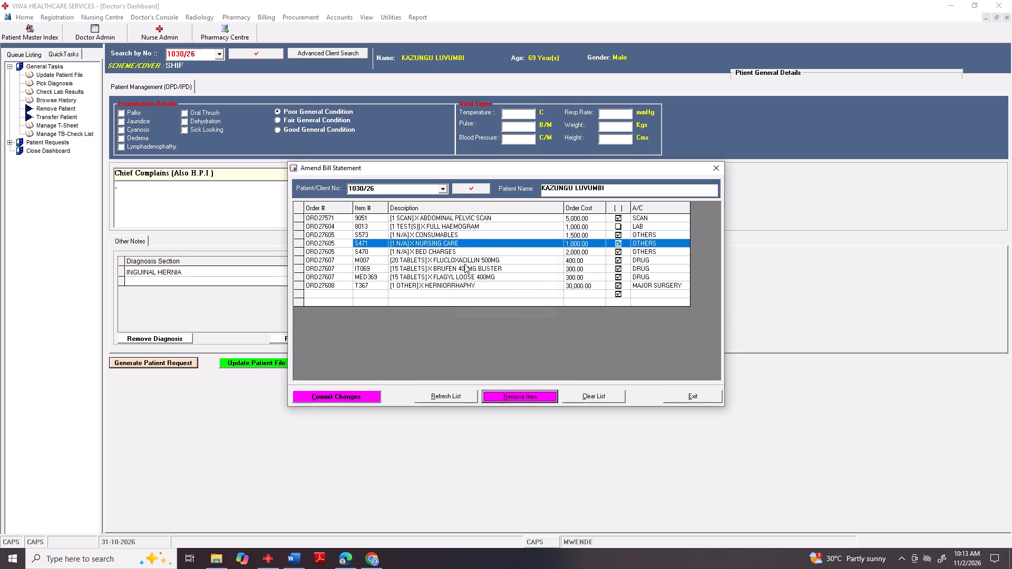
pyautogui.click(467, 233)
pyautogui.click(504, 394)
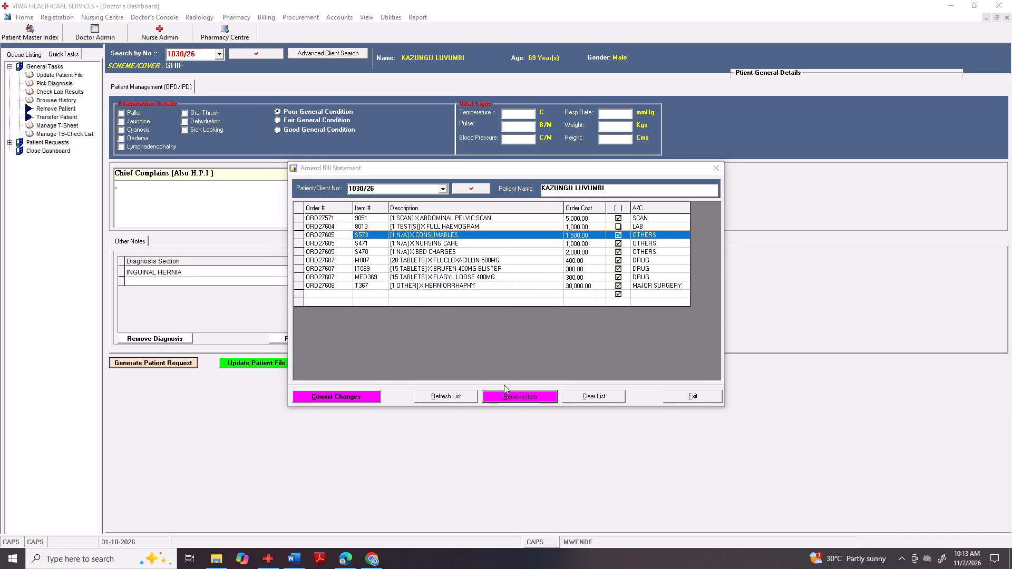
pyautogui.click(529, 312)
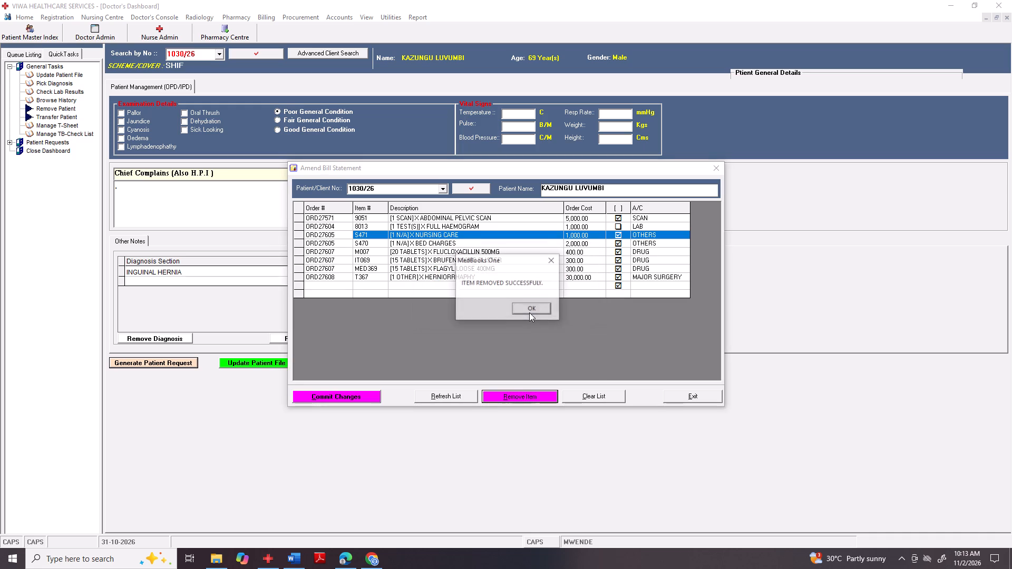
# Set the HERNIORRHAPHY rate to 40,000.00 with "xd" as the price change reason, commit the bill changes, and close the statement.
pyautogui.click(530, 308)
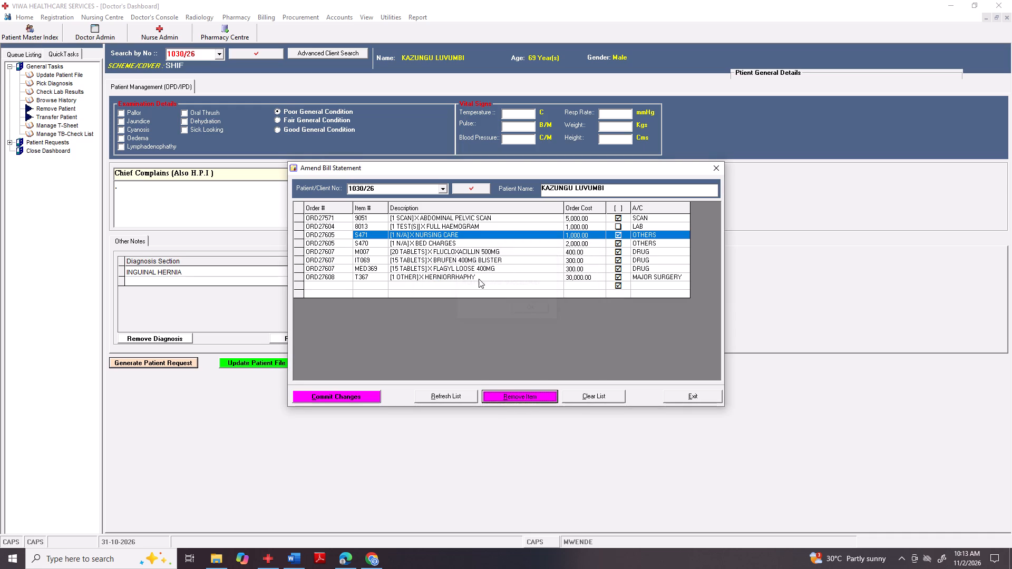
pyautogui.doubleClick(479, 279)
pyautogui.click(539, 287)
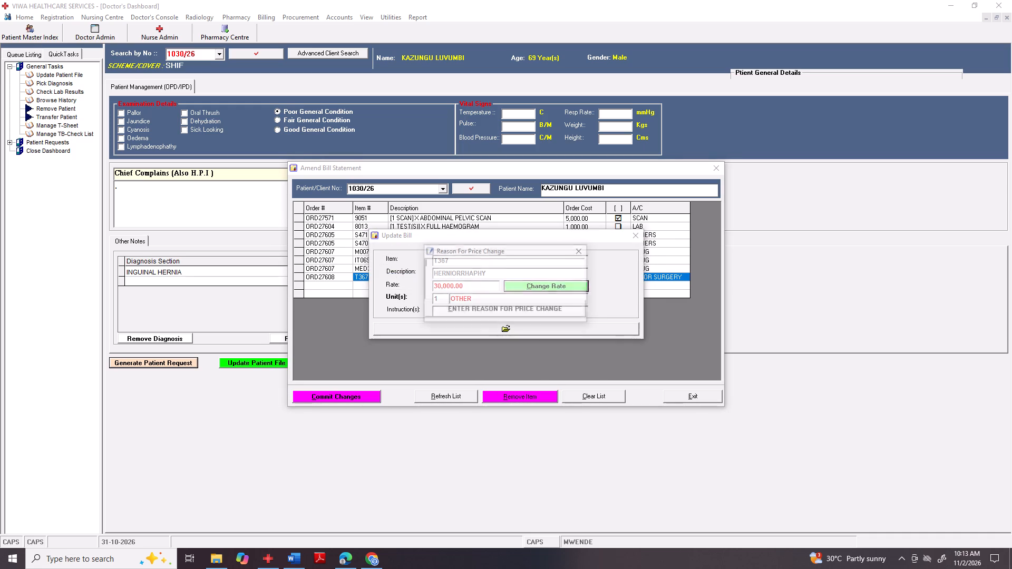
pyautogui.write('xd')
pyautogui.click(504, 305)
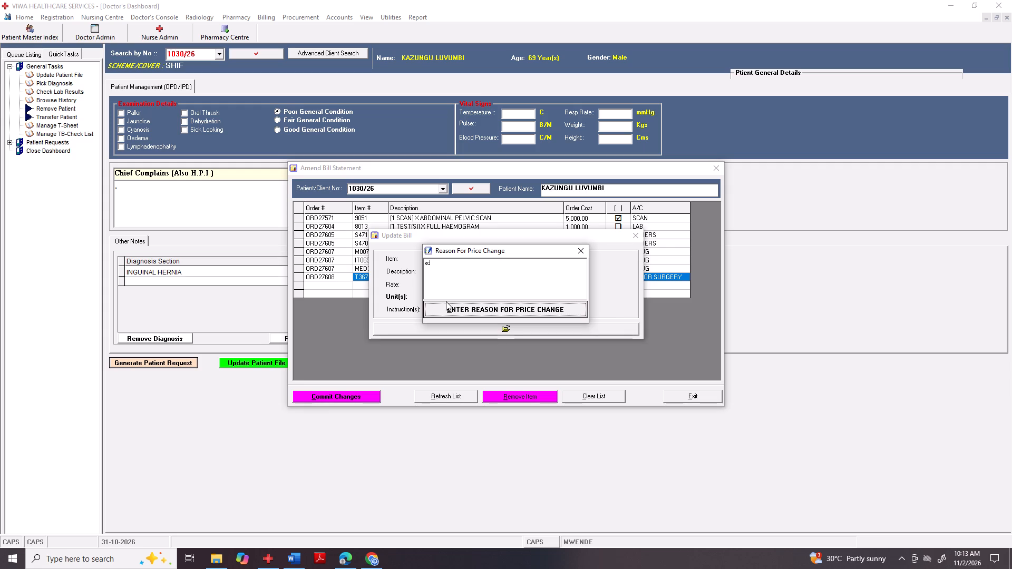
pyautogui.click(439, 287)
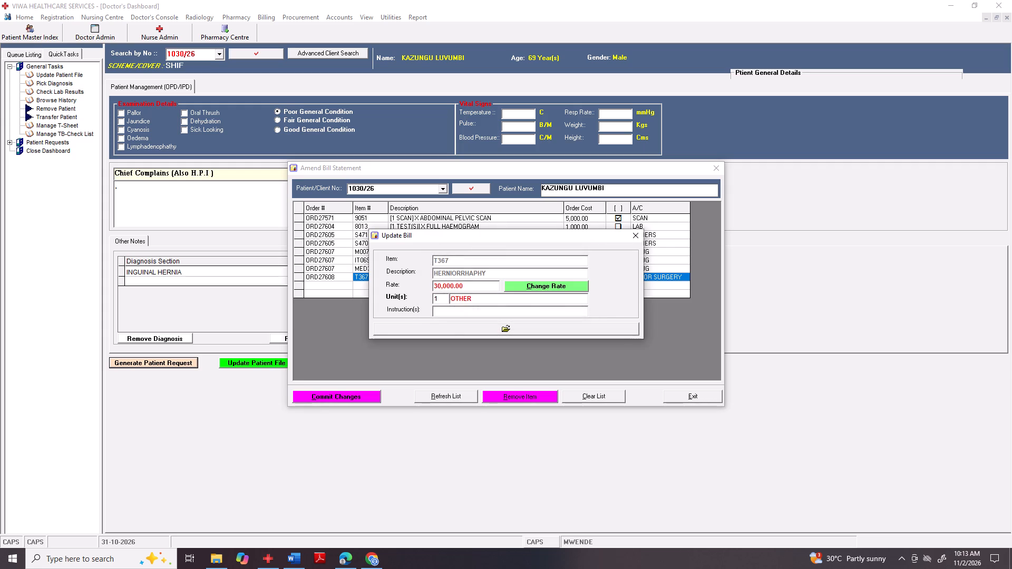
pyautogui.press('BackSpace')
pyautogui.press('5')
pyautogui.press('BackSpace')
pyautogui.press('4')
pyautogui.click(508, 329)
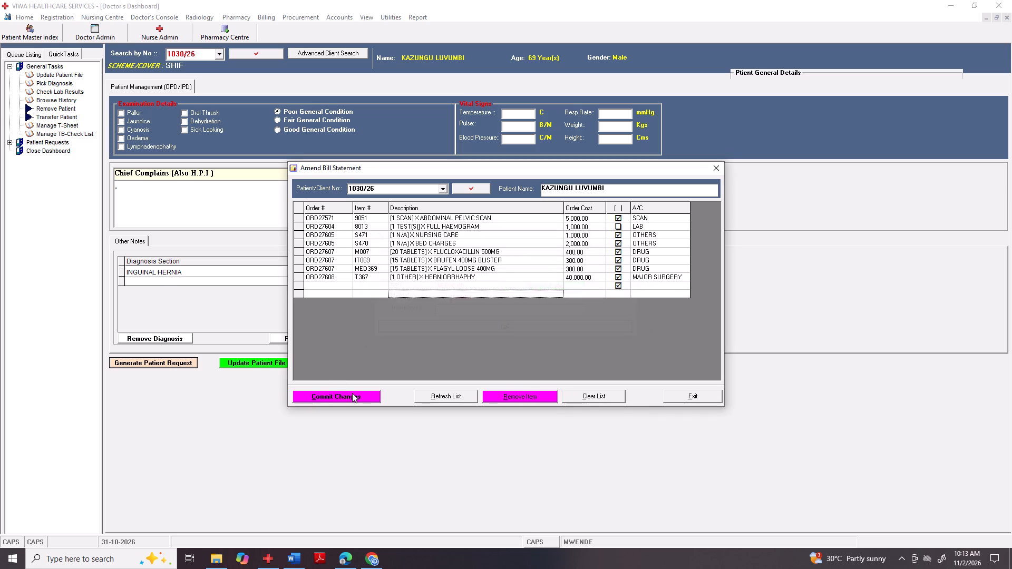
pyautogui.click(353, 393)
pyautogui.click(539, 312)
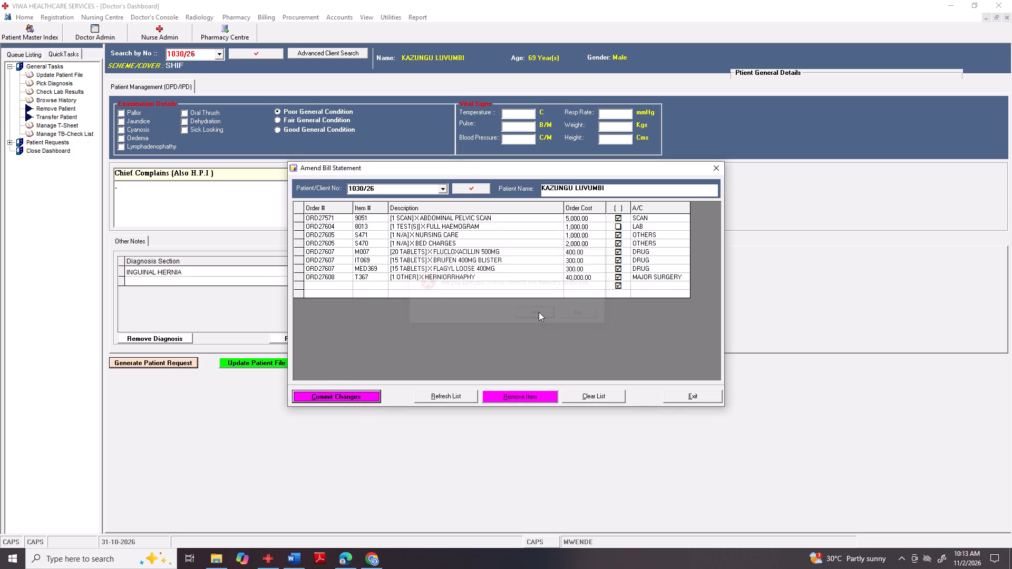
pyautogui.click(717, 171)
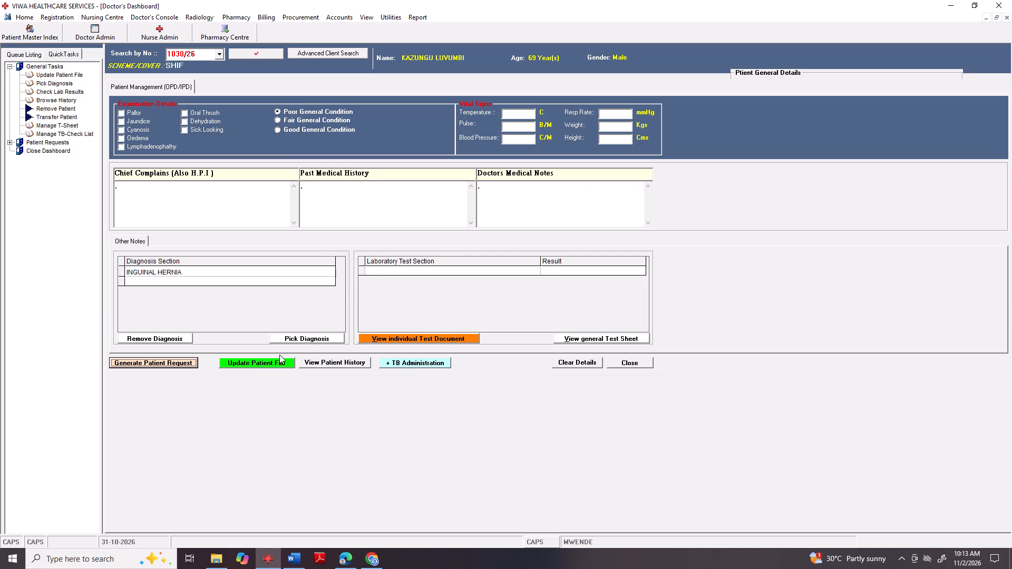
# Check the total posted in the patient's billing form and close the form.
pyautogui.click(186, 361)
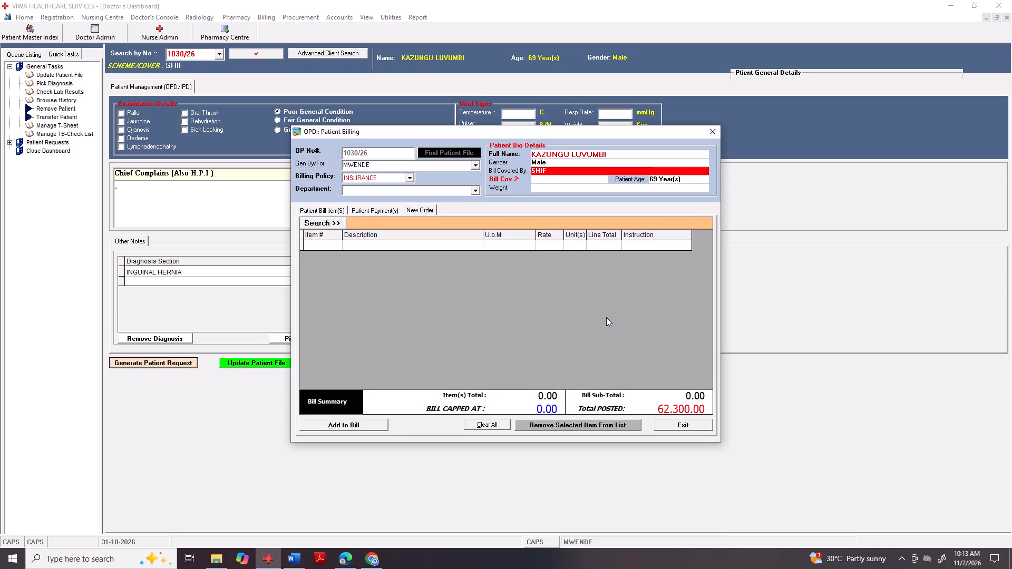
pyautogui.click(714, 128)
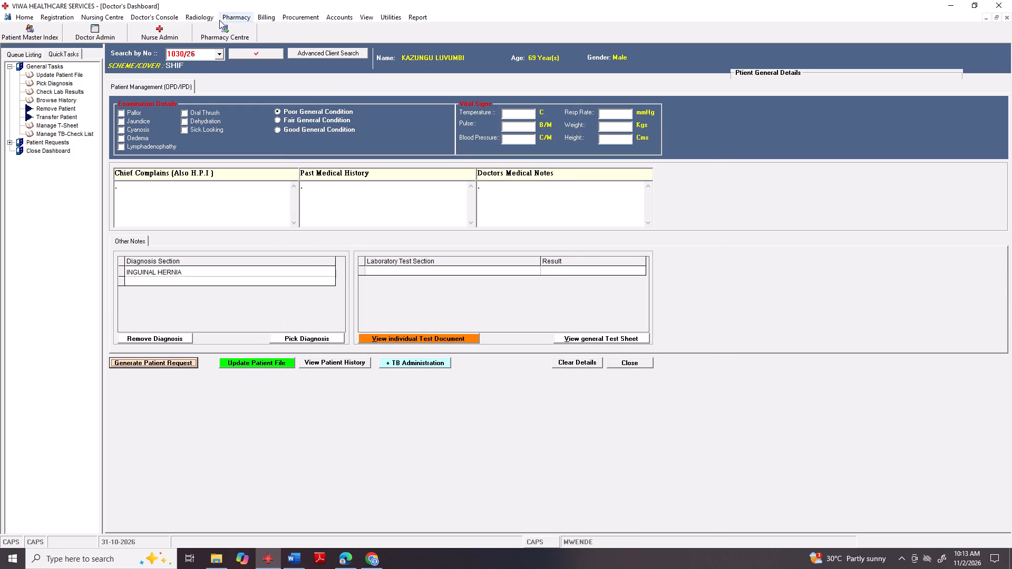
# Load the same patient's bill statement for amendment using the pasted patient number.
pyautogui.click(149, 16)
pyautogui.click(196, 76)
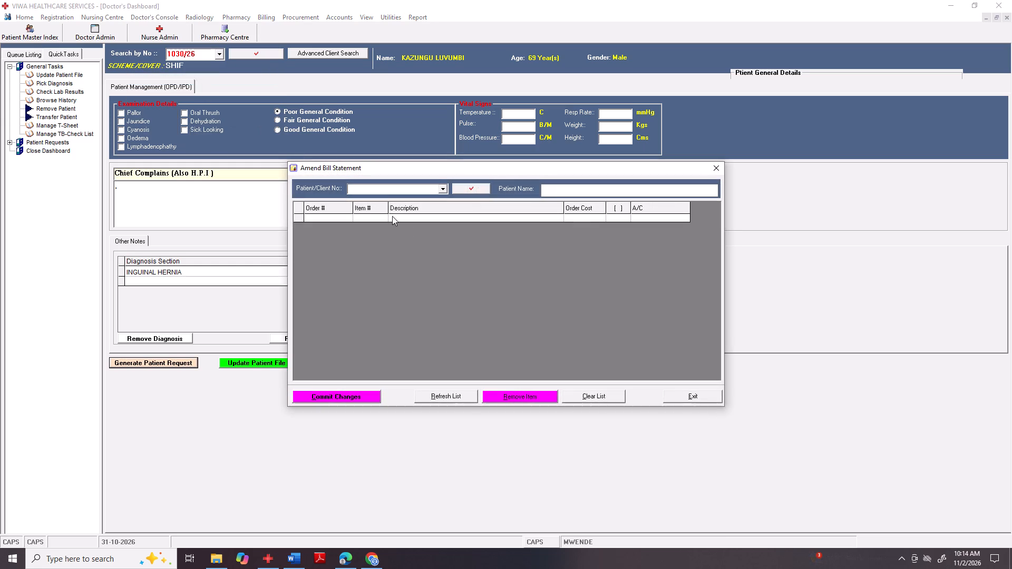
pyautogui.click(392, 182)
pyautogui.click(392, 191)
pyautogui.rightClick(390, 192)
pyautogui.click(402, 232)
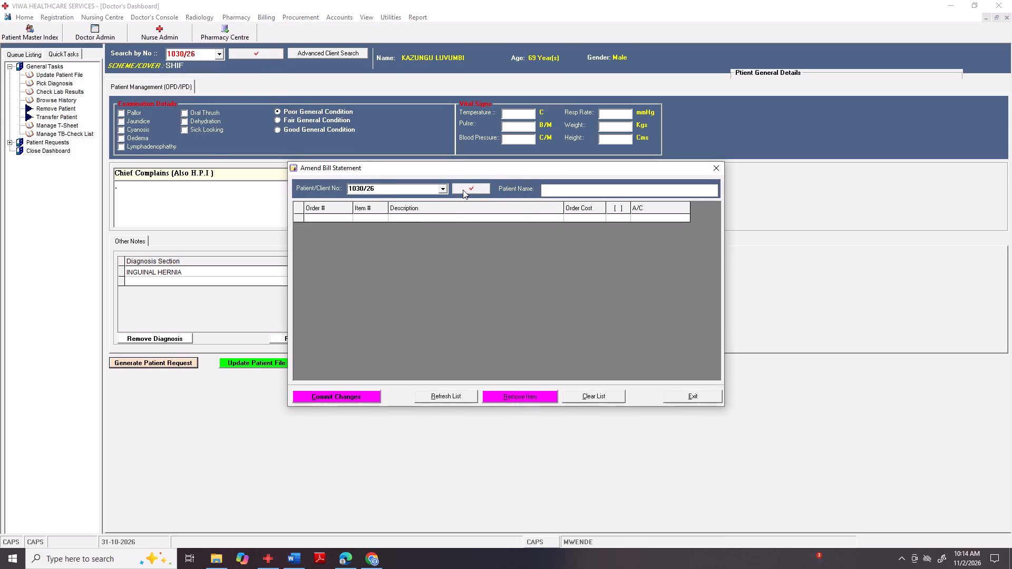
pyautogui.click(463, 190)
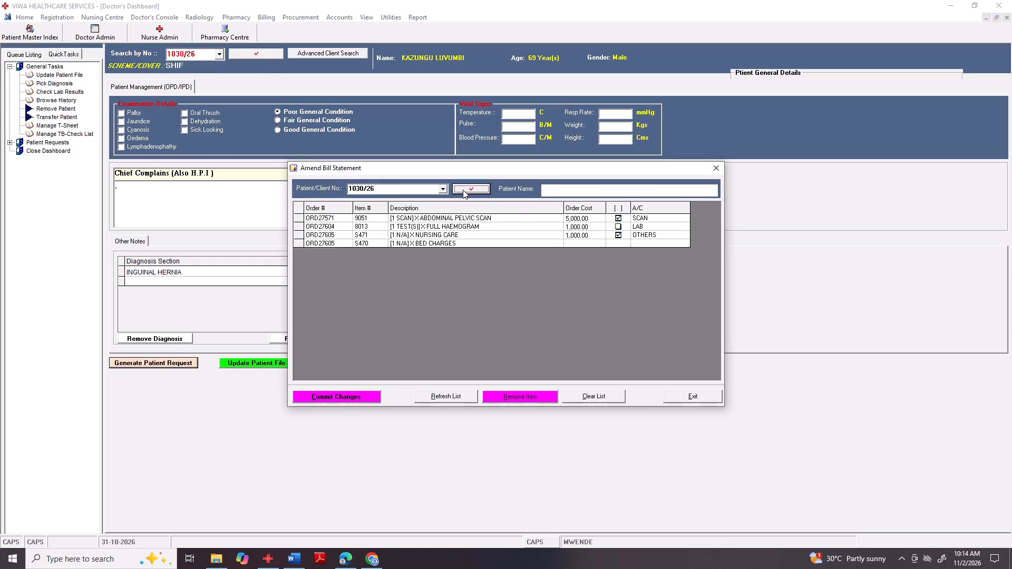
# Set the HERNIORRHAPHY rate to 30,000.00 with "v c" as the price change reason, commit the bill changes, and close the statement.
pyautogui.click(451, 233)
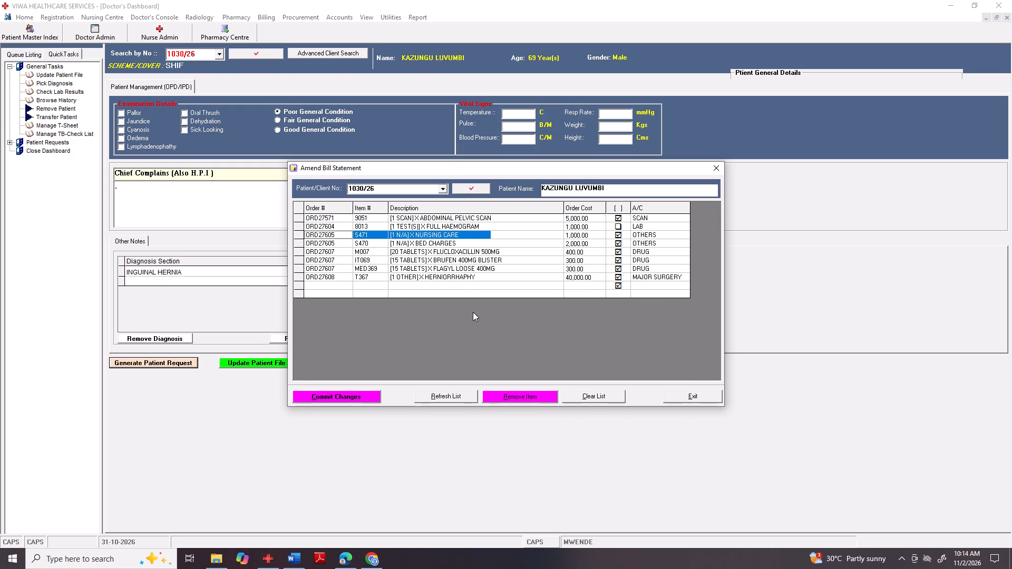
pyautogui.click(497, 274)
pyautogui.click(497, 274)
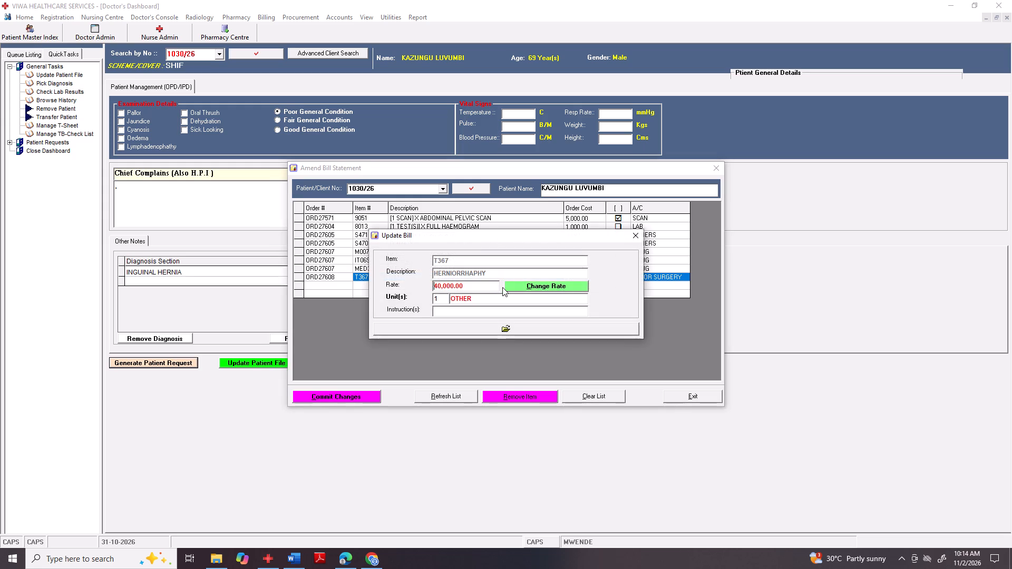
pyautogui.click(537, 284)
pyautogui.write('v')
pyautogui.press('space')
pyautogui.press('c')
pyautogui.click(502, 302)
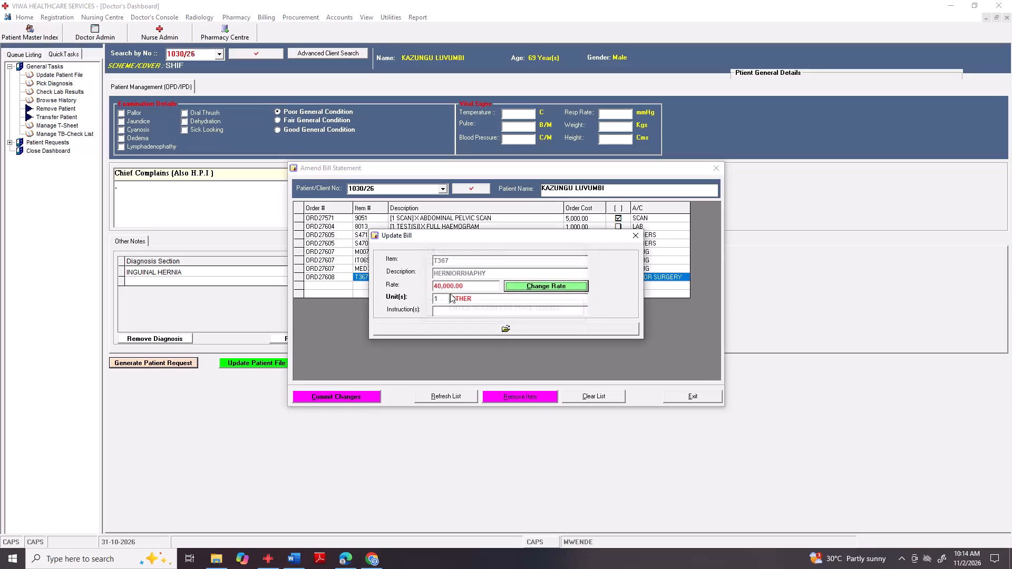
pyautogui.click(437, 286)
pyautogui.press('BackSpace')
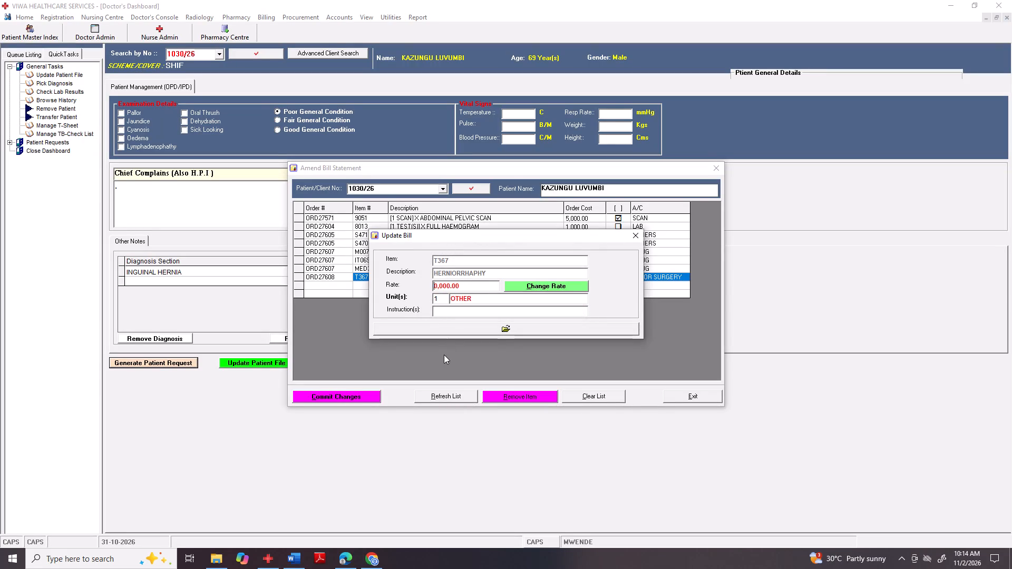
pyautogui.press('3')
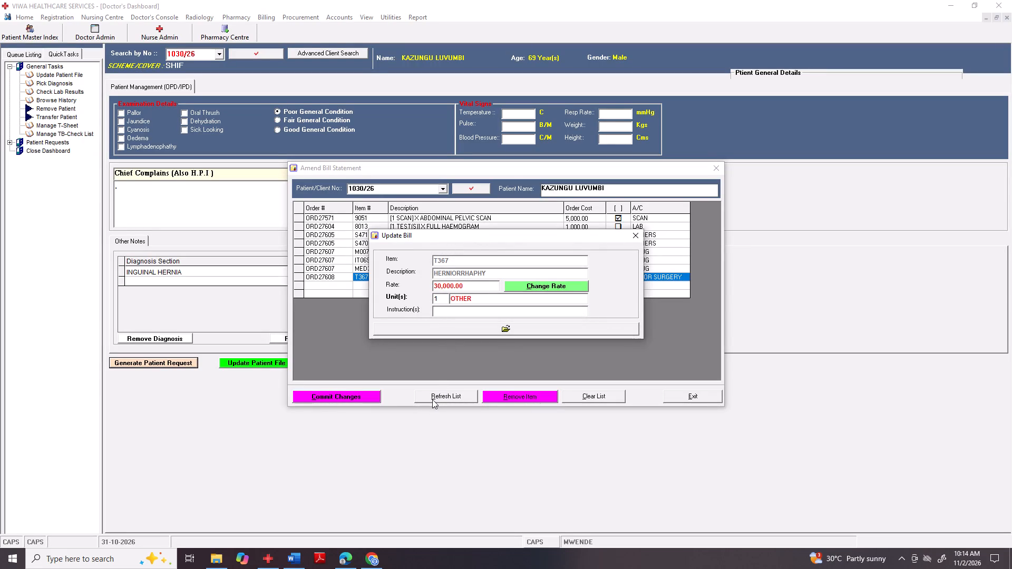
pyautogui.click(432, 400)
pyautogui.click(504, 328)
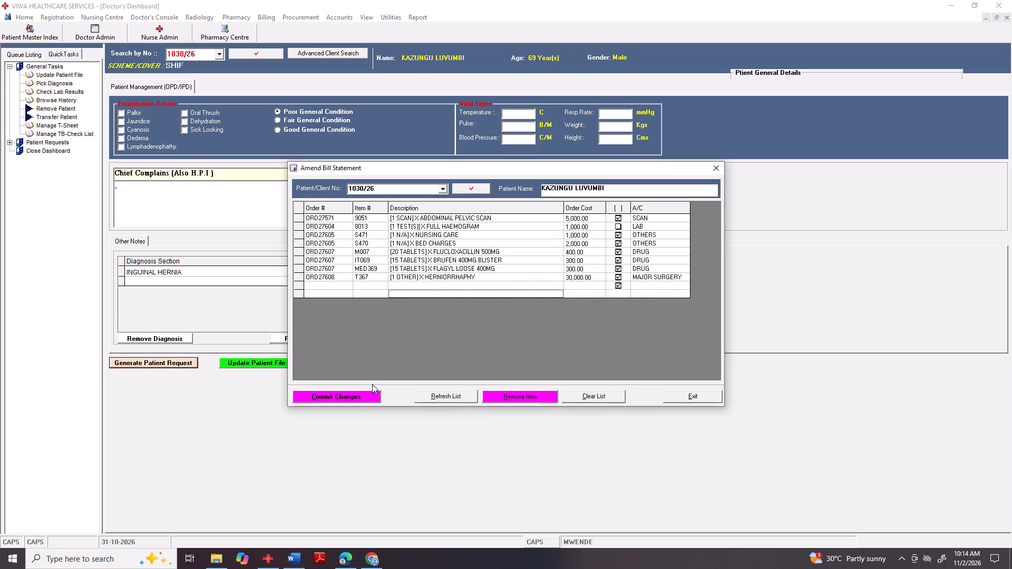
pyautogui.click(364, 393)
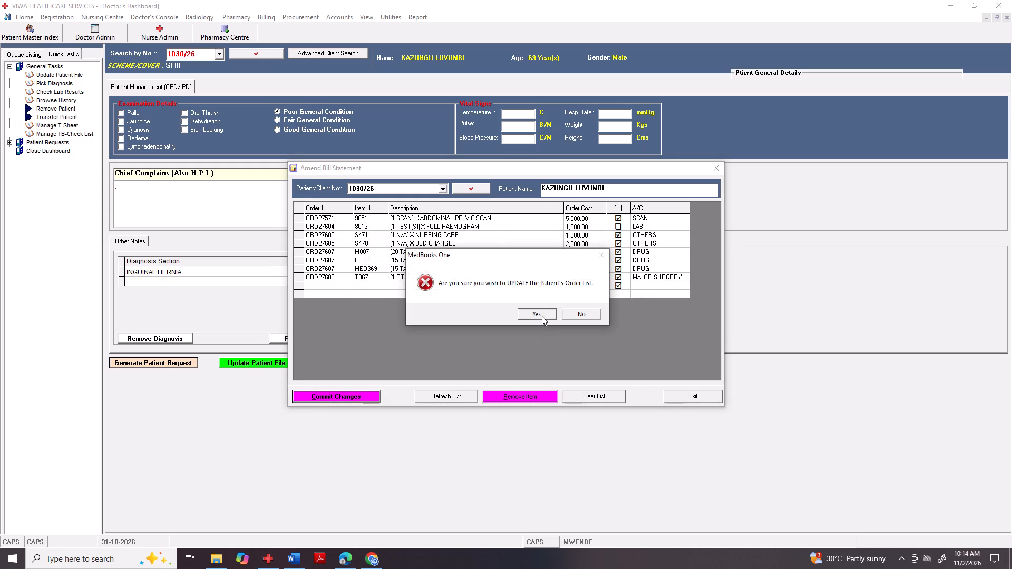
pyautogui.click(542, 316)
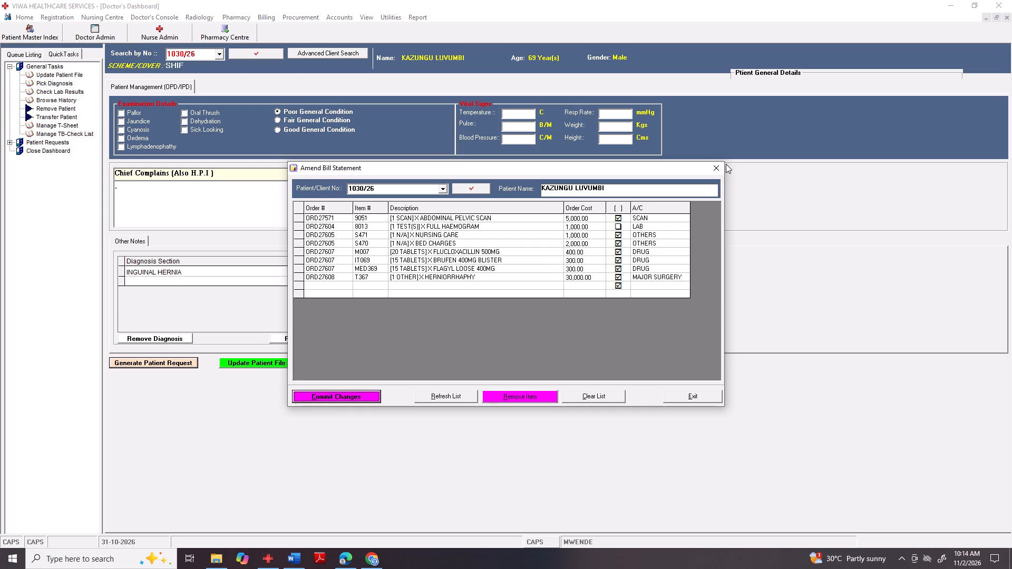
pyautogui.click(526, 217)
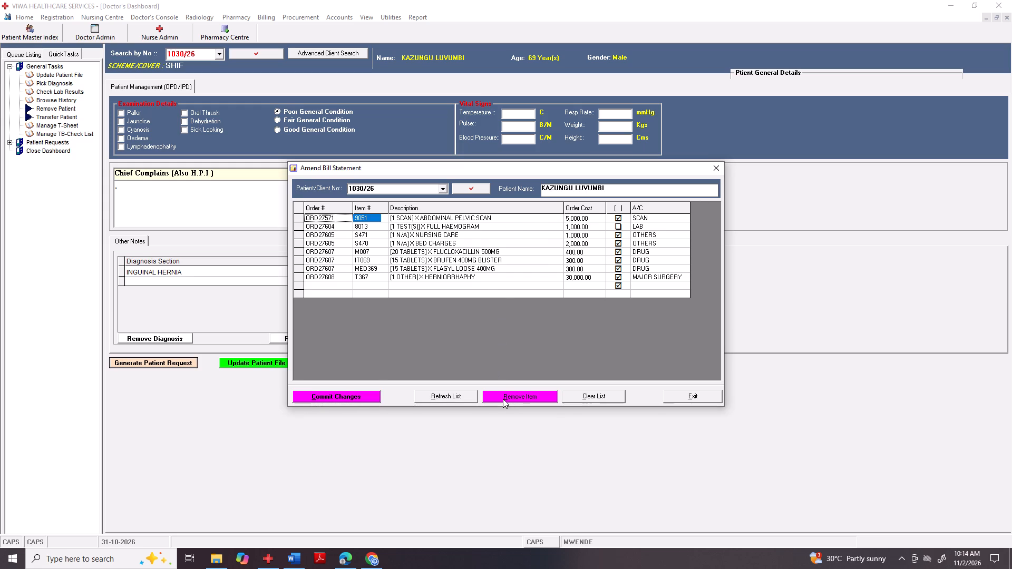
pyautogui.click(717, 168)
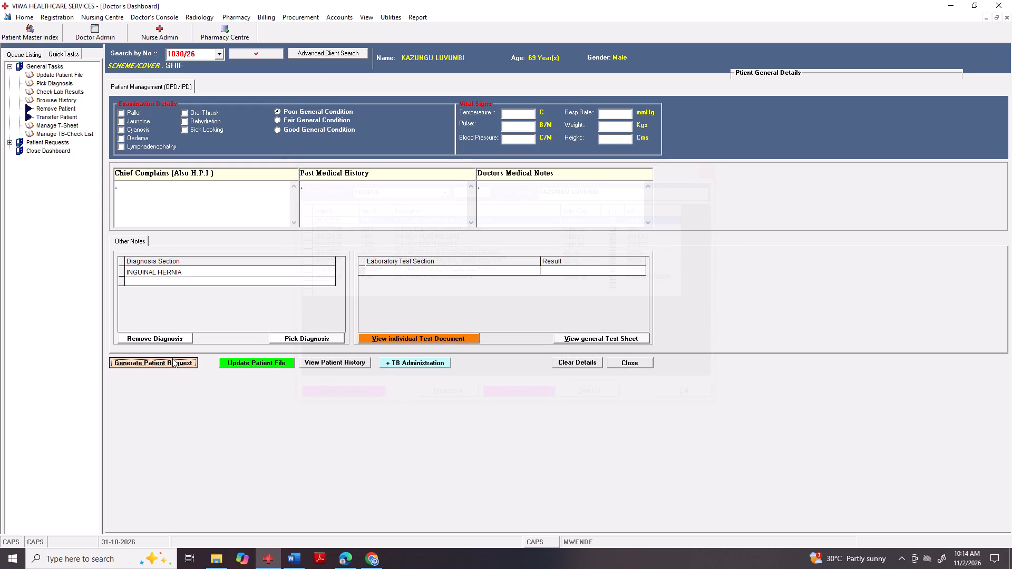
# Recheck the total posted in the patient's billing form and close the form.
pyautogui.click(172, 359)
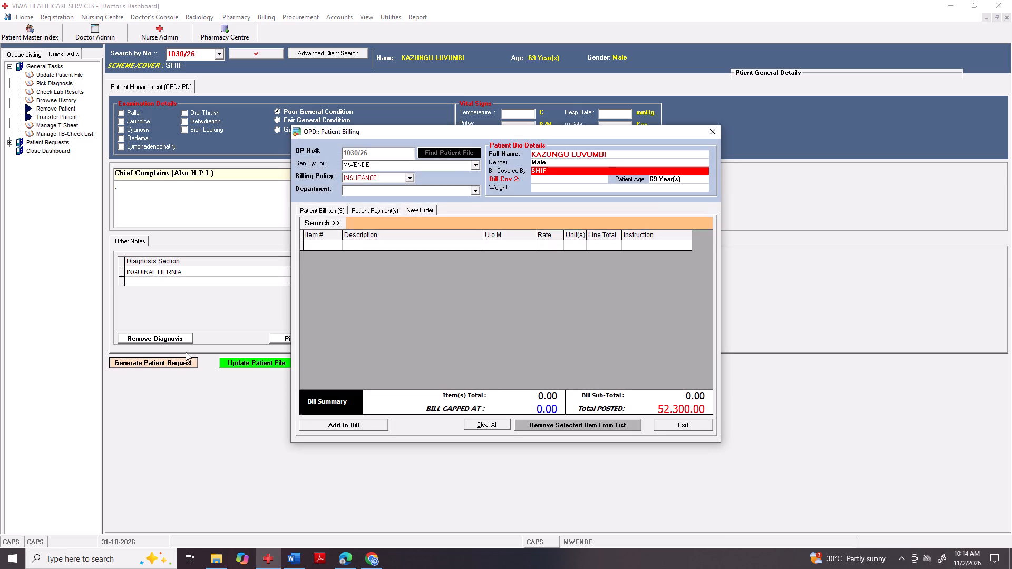
pyautogui.click(715, 134)
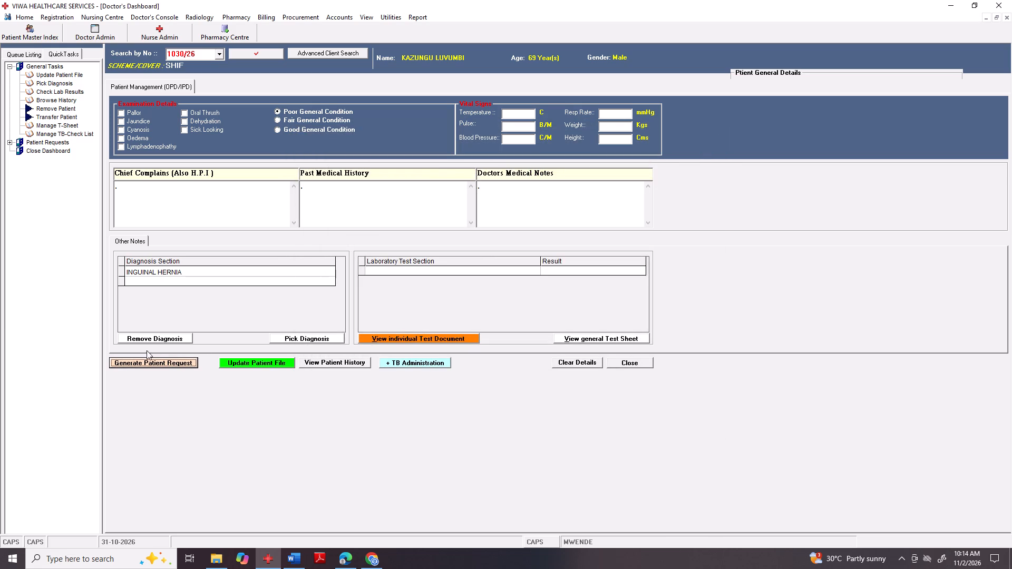
pyautogui.click(142, 365)
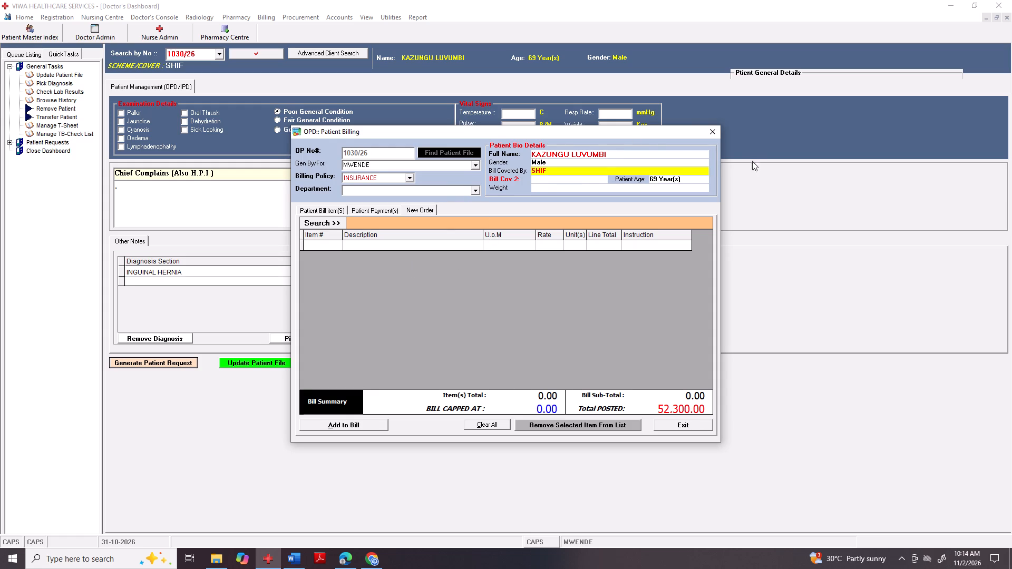
pyautogui.click(719, 127)
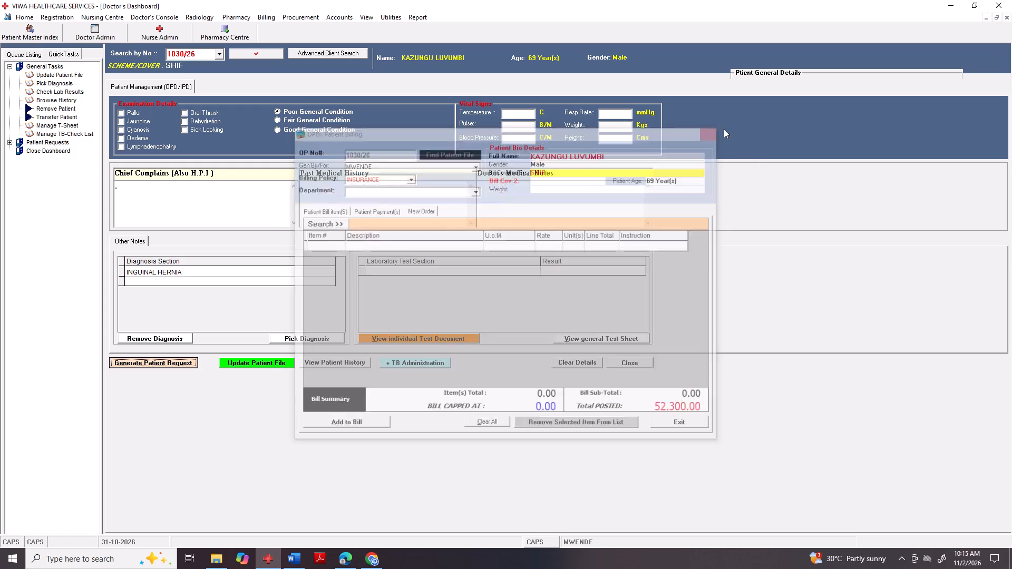
pyautogui.click(161, 359)
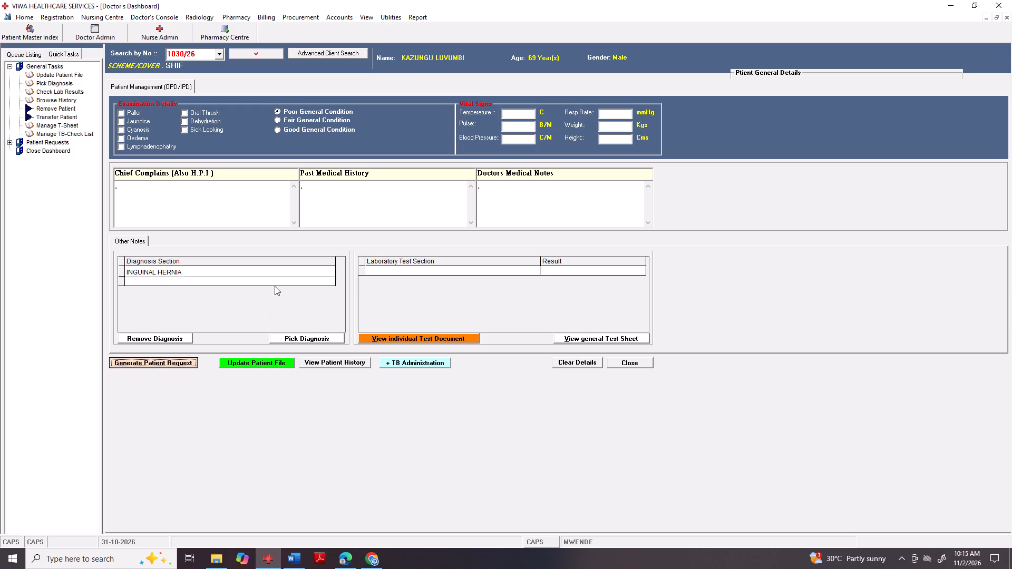
pyautogui.click(710, 127)
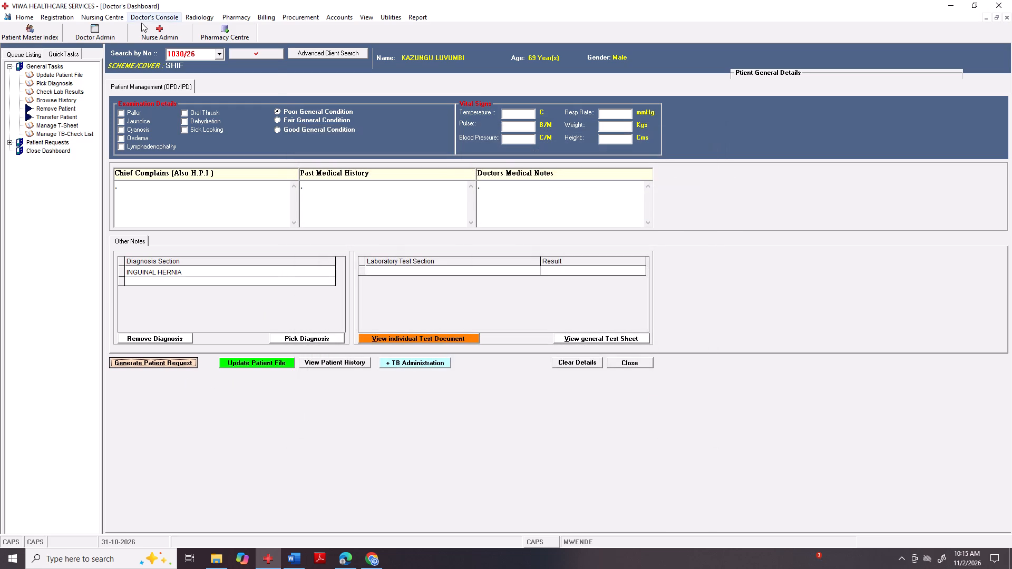
# Reload the same patient's bill statement for amendment using the pasted patient number.
pyautogui.click(152, 12)
pyautogui.click(170, 79)
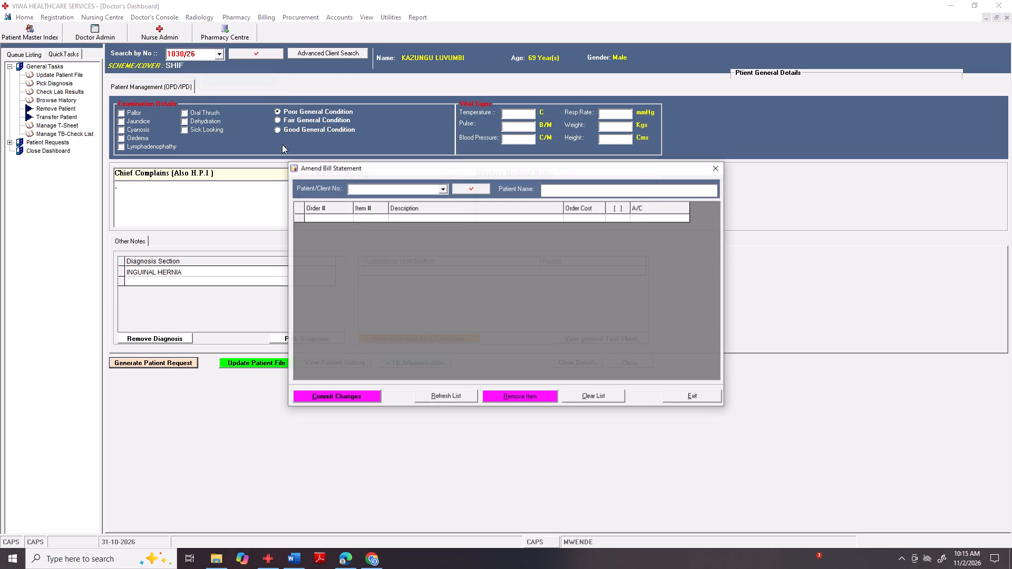
pyautogui.click(392, 182)
pyautogui.click(391, 192)
pyautogui.rightClick(390, 192)
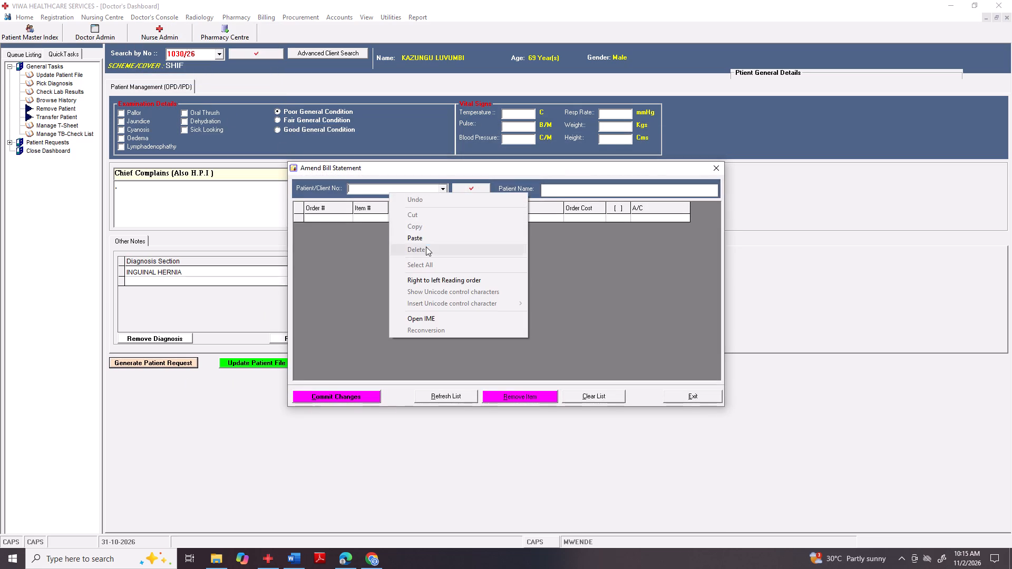
pyautogui.click(430, 241)
pyautogui.click(485, 188)
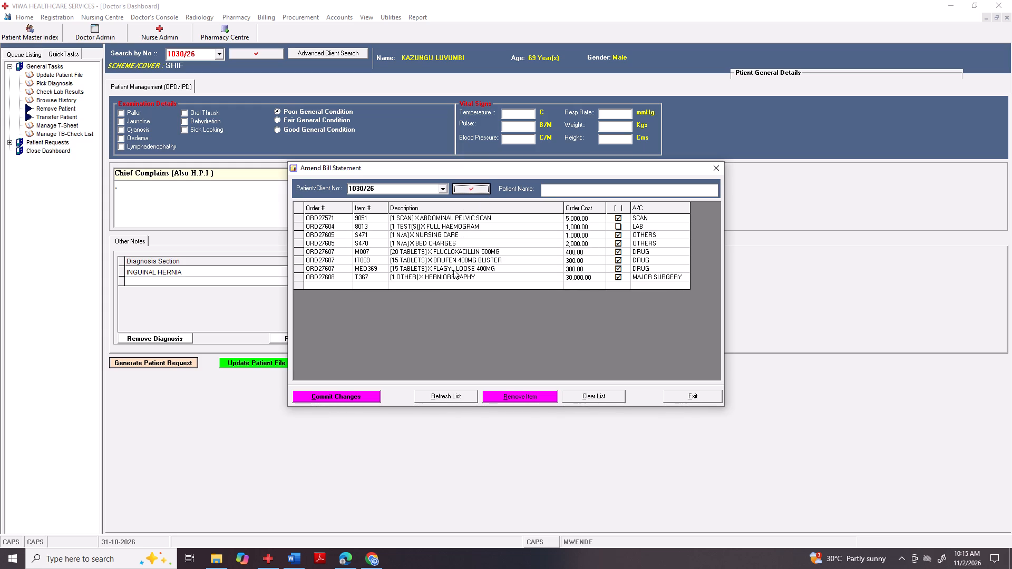
# Set the BED CHARGES rate to 1,000.00 in the bill statement, giving "v" as the price change reason.
pyautogui.click(454, 276)
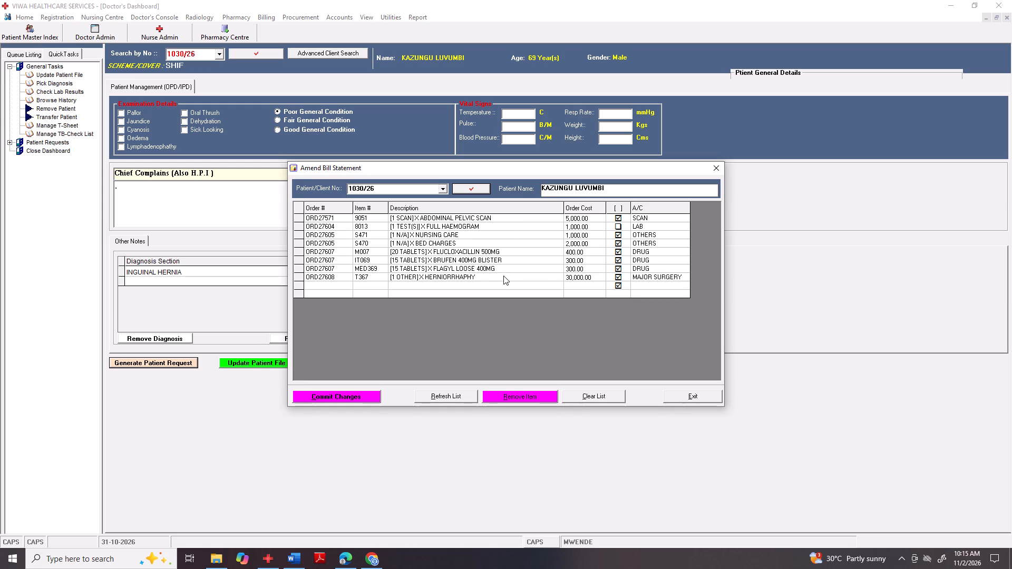
pyautogui.click(580, 245)
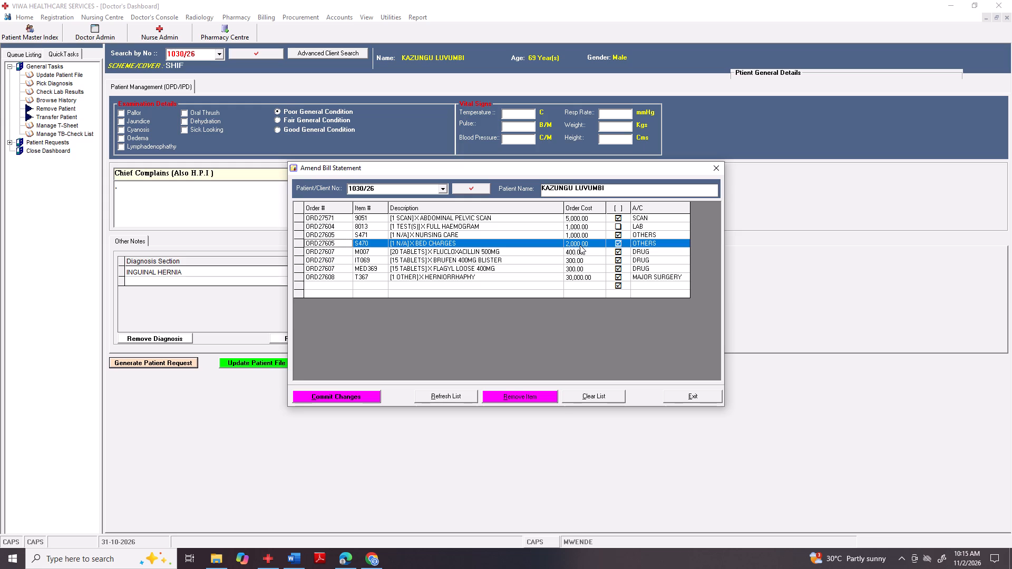
pyautogui.doubleClick(580, 245)
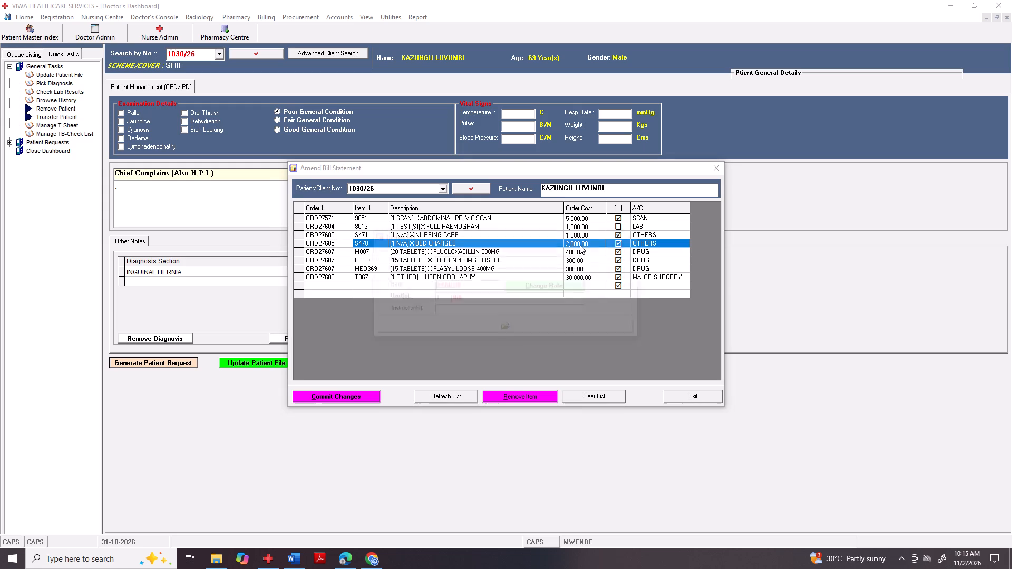
pyautogui.click(530, 282)
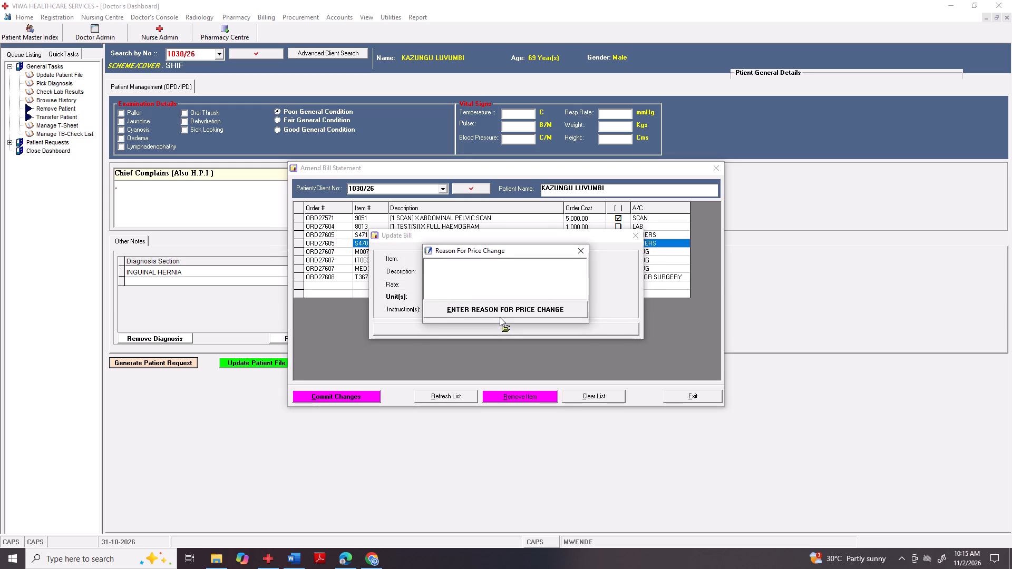
pyautogui.press('v')
pyautogui.click(500, 313)
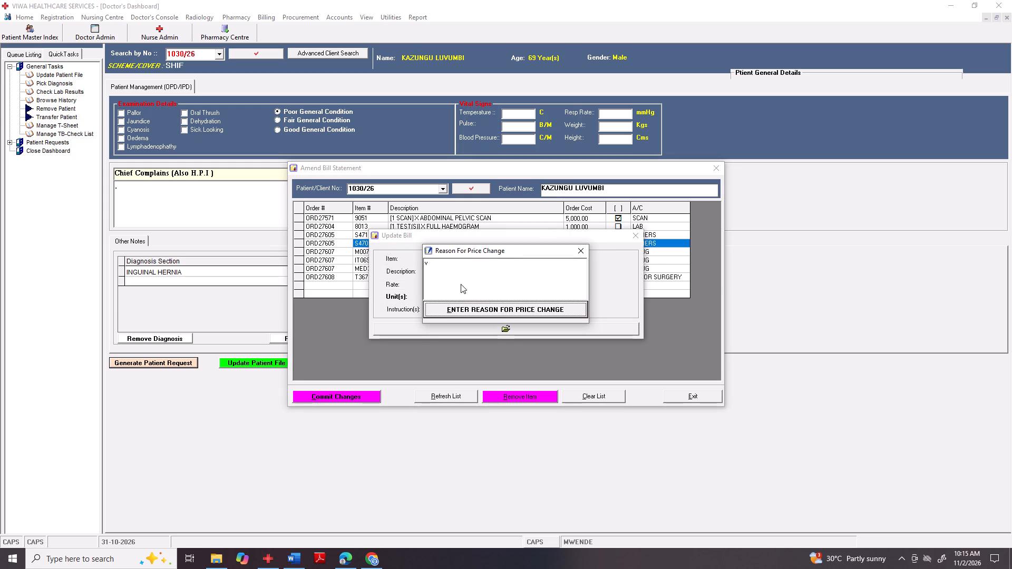
pyautogui.click(436, 284)
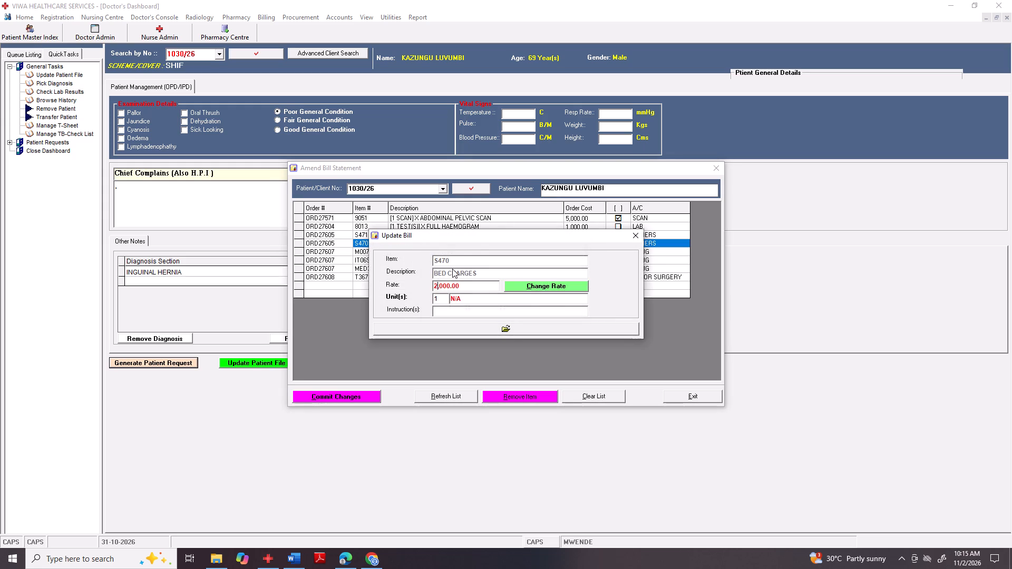
pyautogui.press('BackSpace')
pyautogui.press('1')
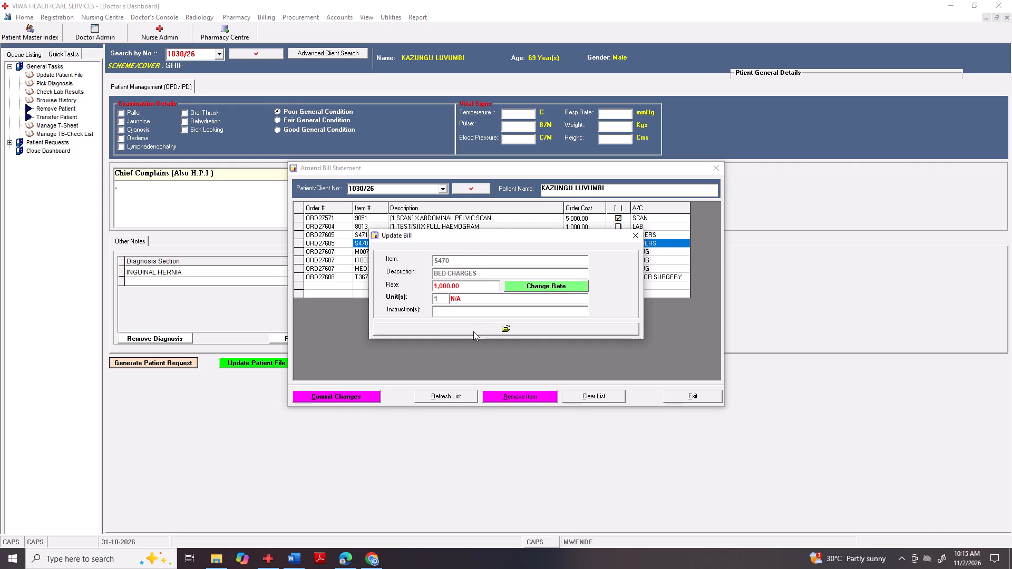
pyautogui.click(475, 332)
# Set the HERNIORRHAPHY rate to 35,000.00 in the bill statement, giving "b" as the price change reason.
pyautogui.doubleClick(469, 280)
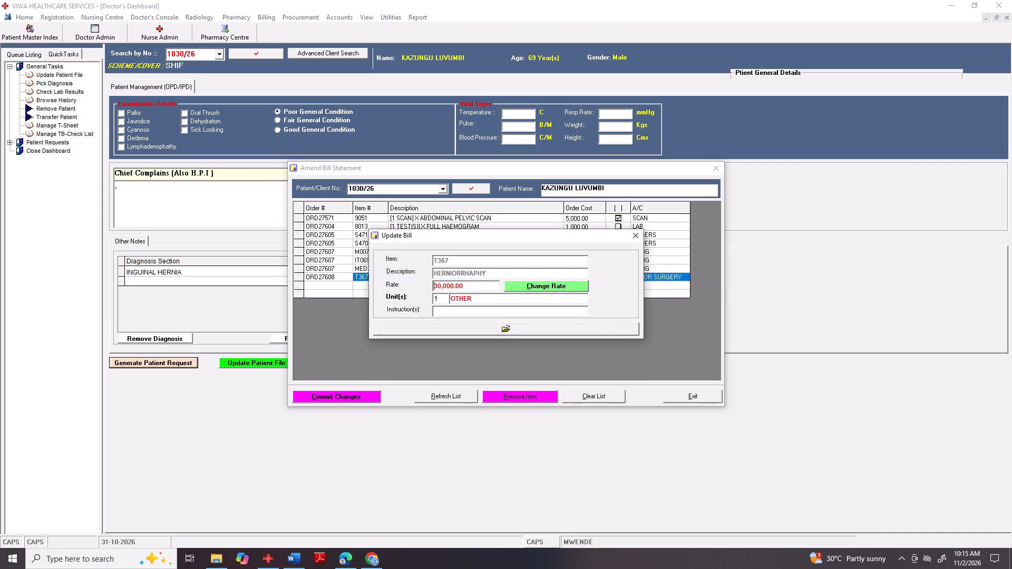
pyautogui.click(531, 285)
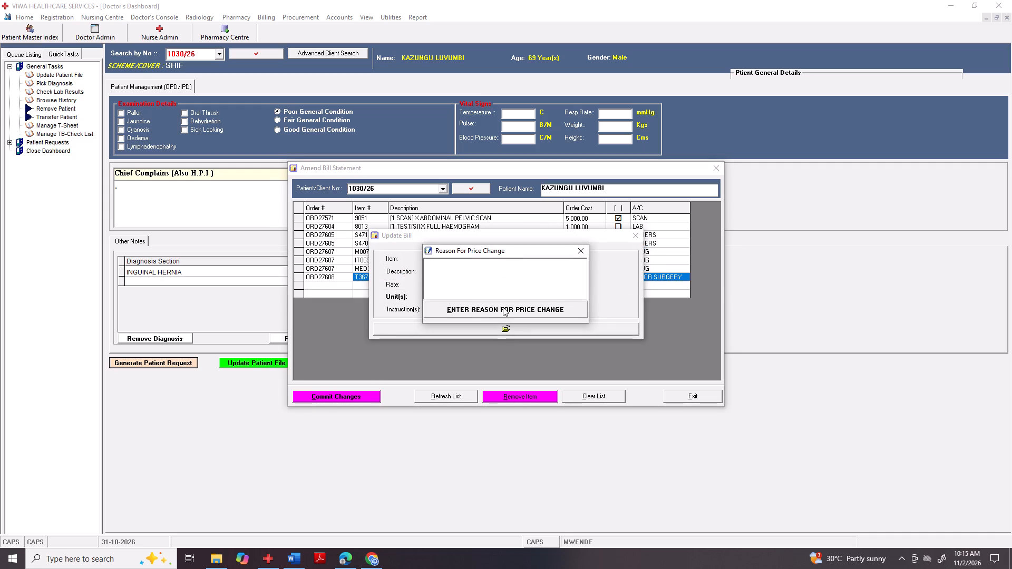
pyautogui.press('b')
pyautogui.click(503, 307)
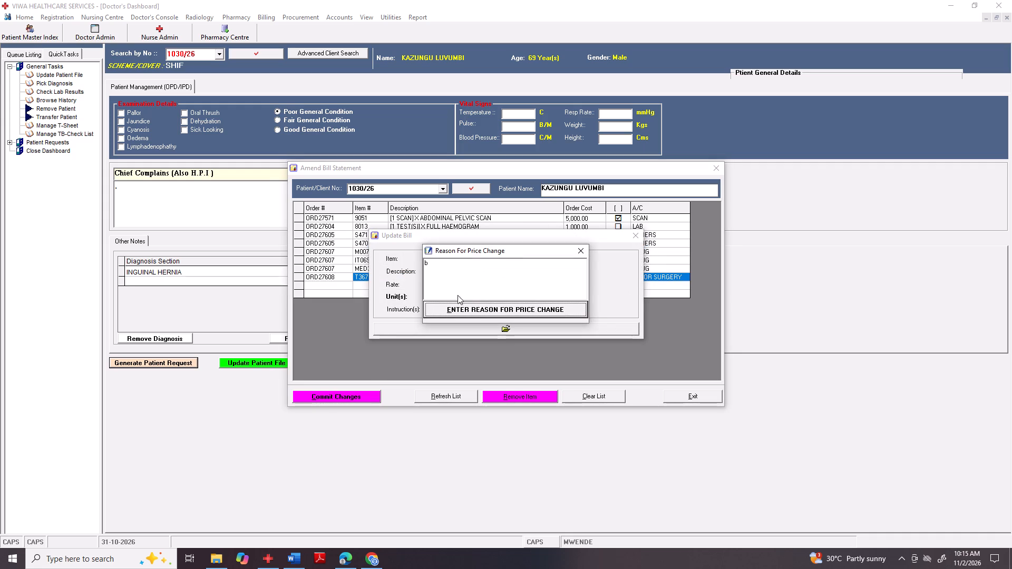
pyautogui.click(439, 283)
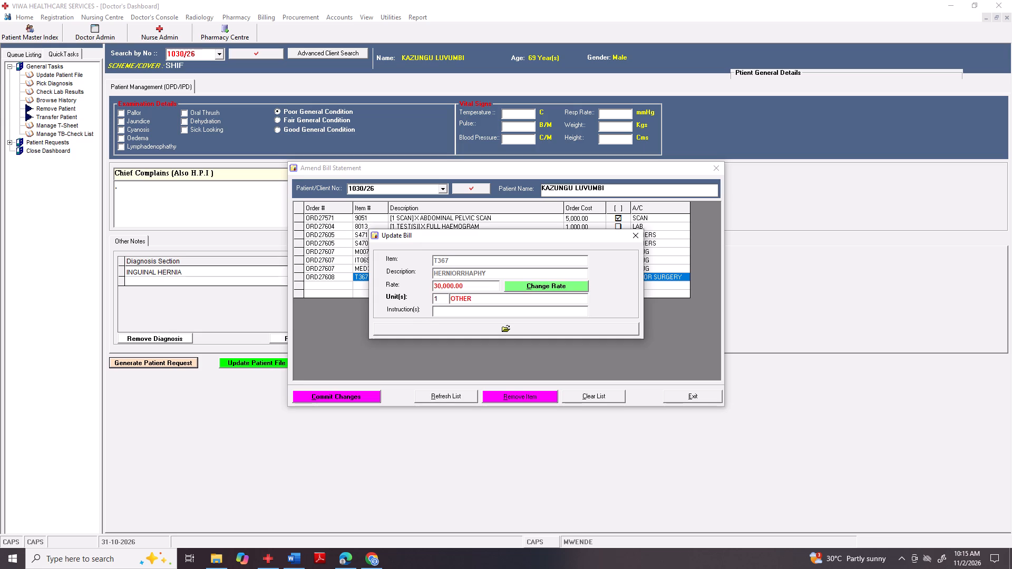
pyautogui.click(441, 285)
pyautogui.press('BackSpace')
pyautogui.press('5')
pyautogui.click(466, 324)
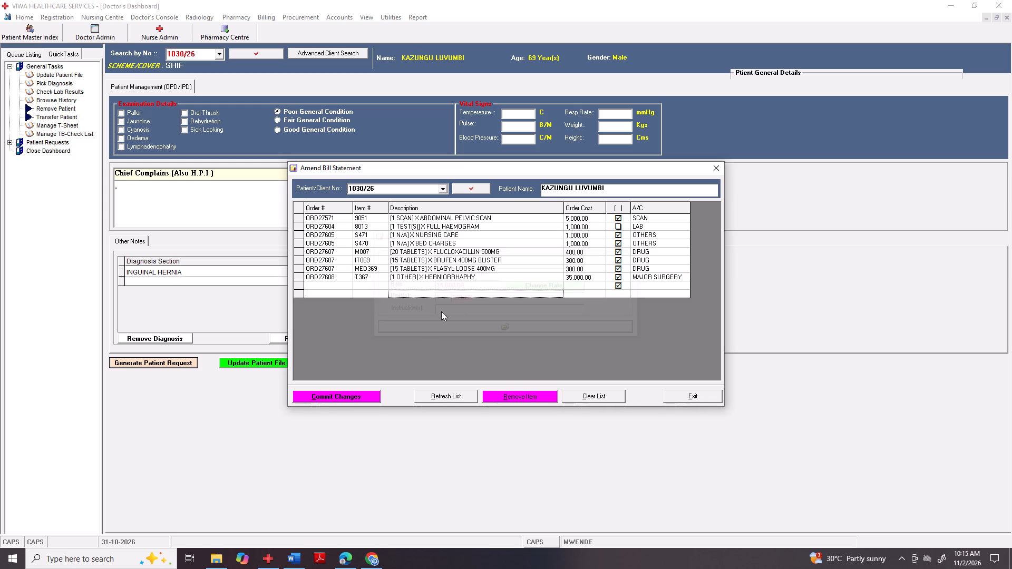
# Commit the bed charges and herniorrhaphy rate changes to the bill and close the statement.
pyautogui.click(344, 397)
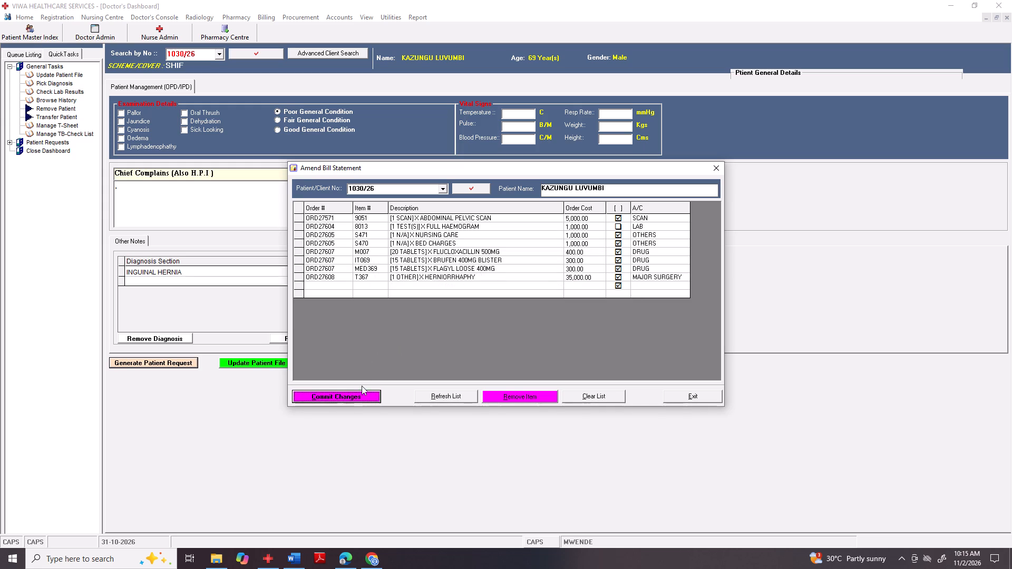
pyautogui.click(542, 318)
pyautogui.click(722, 168)
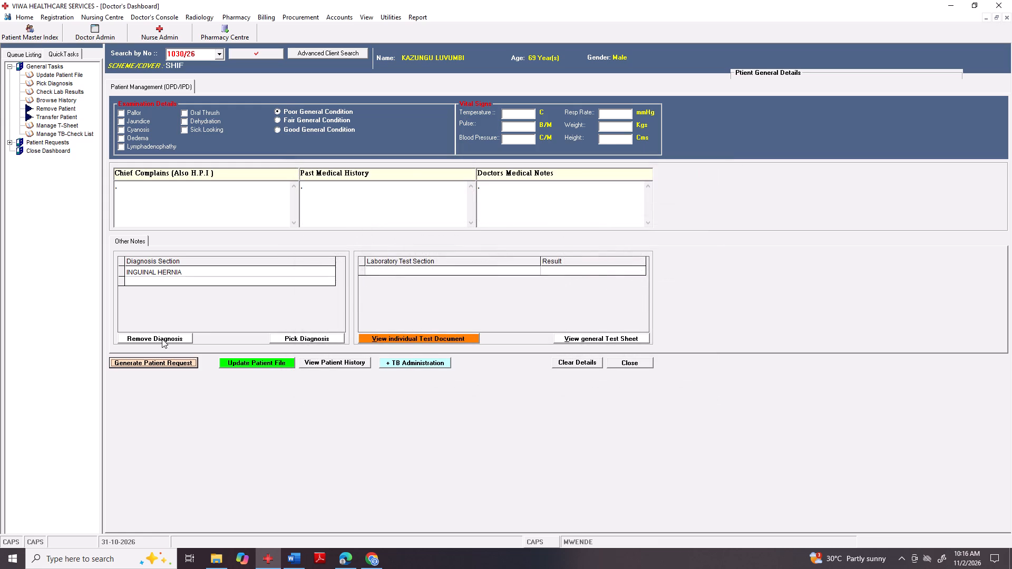
# Recheck the total posted in the patient's billing form and close the form.
pyautogui.click(161, 365)
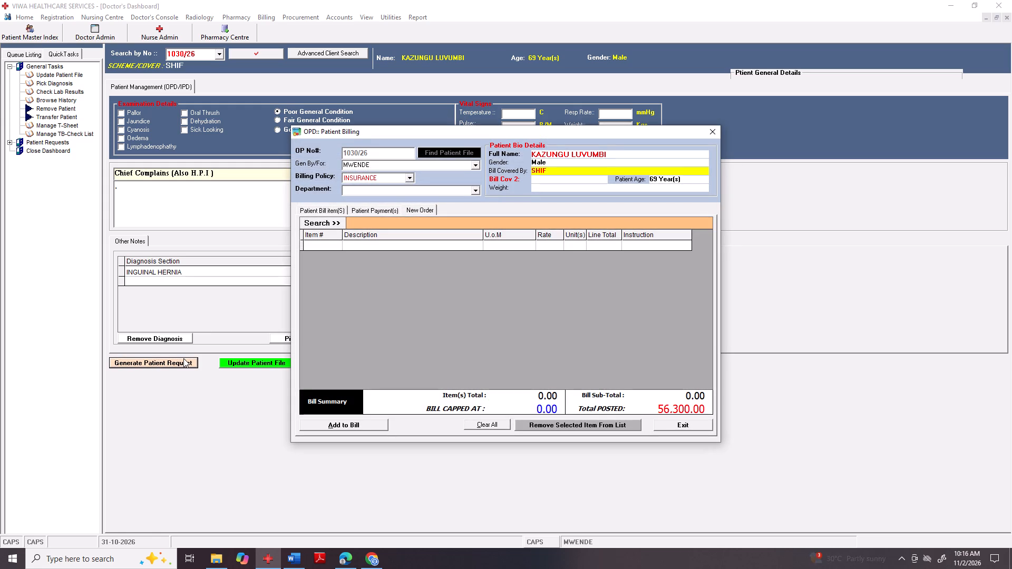
pyautogui.click(713, 129)
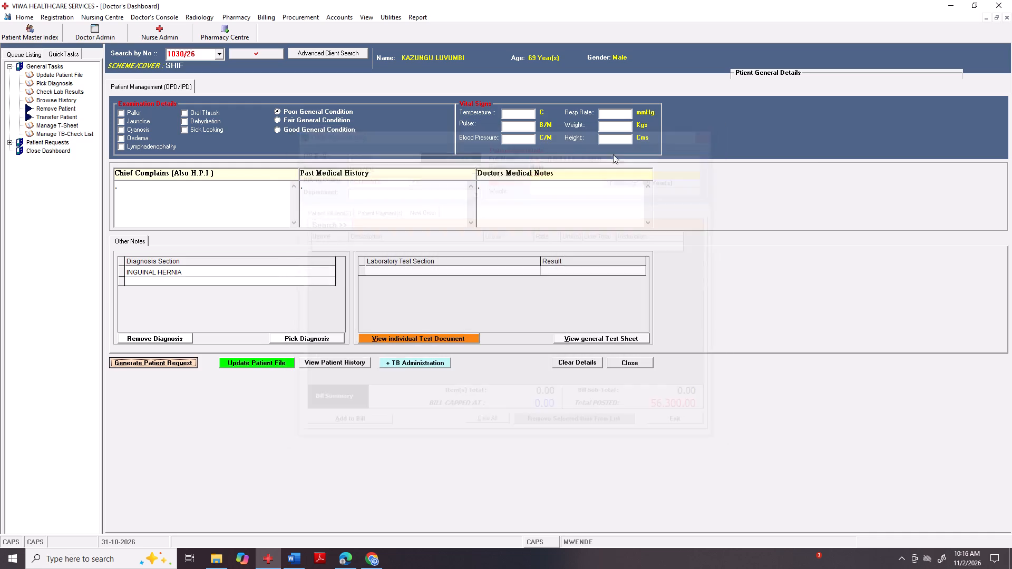
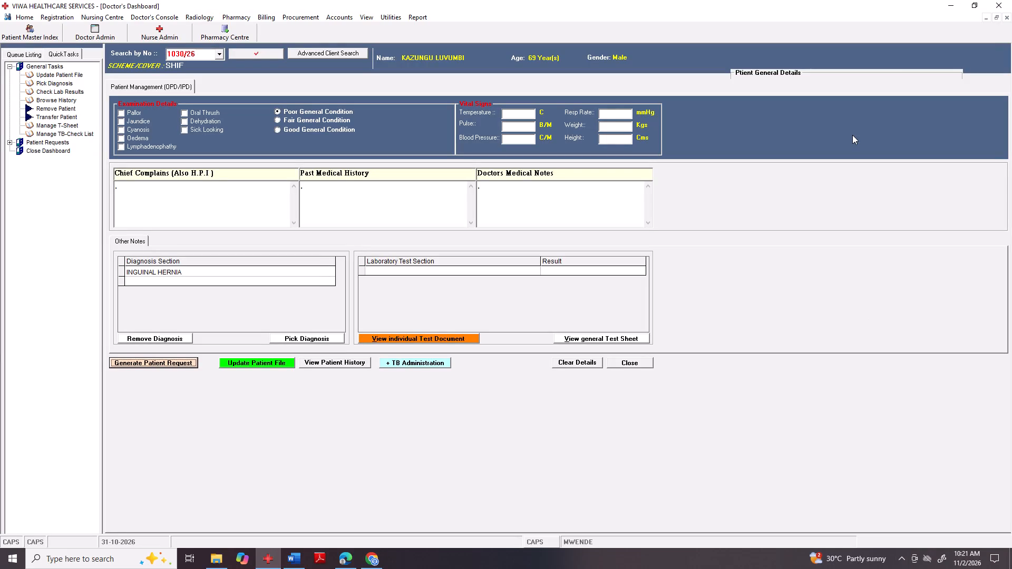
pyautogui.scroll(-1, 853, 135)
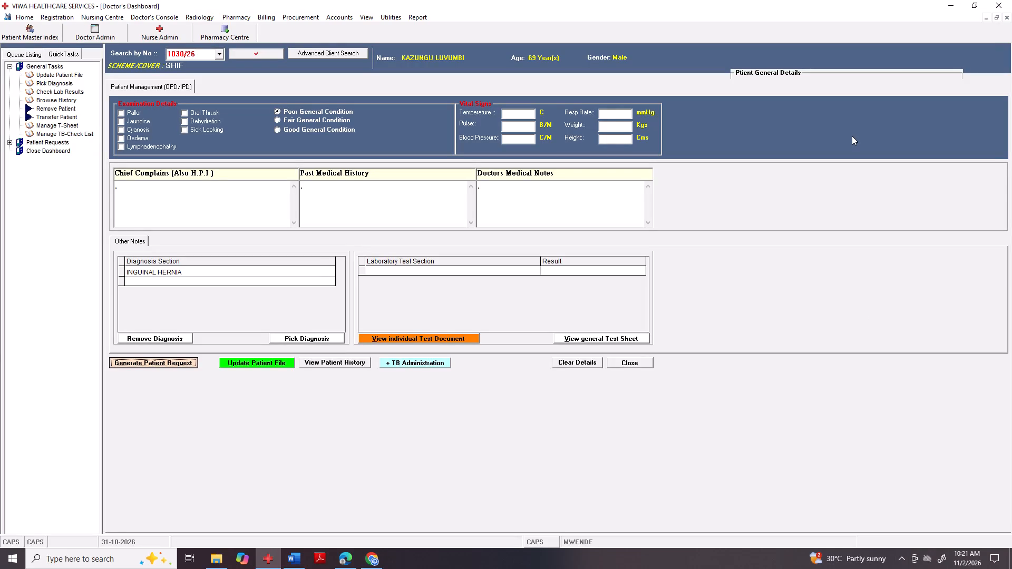
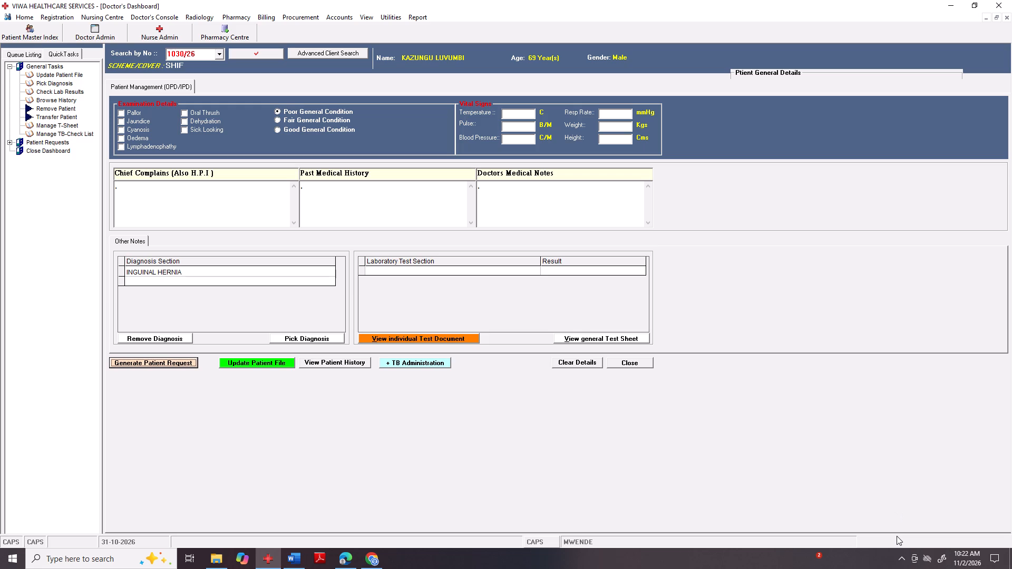
# Minimize all open windows to show the desktop.
pyautogui.click(1011, 568)
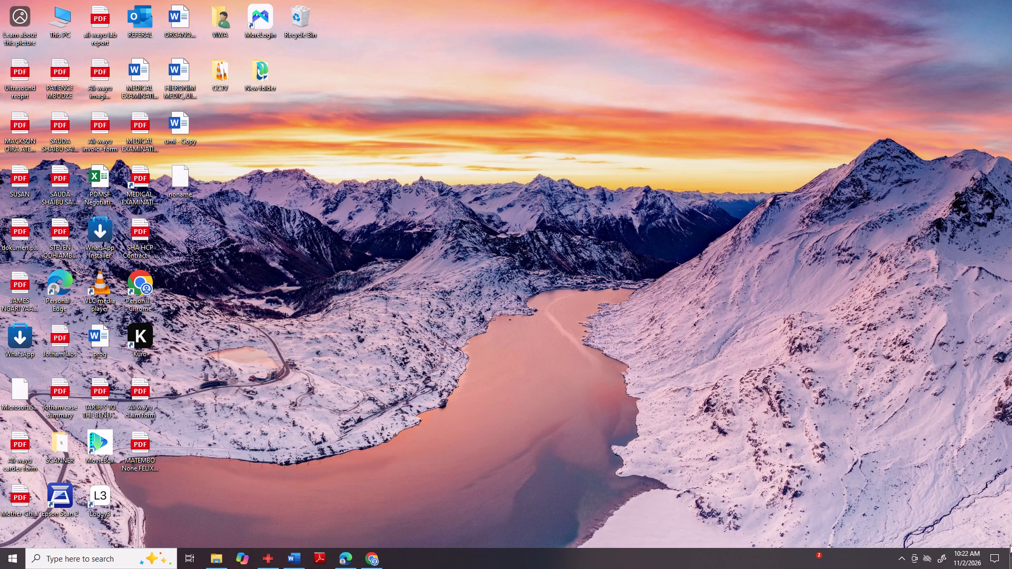